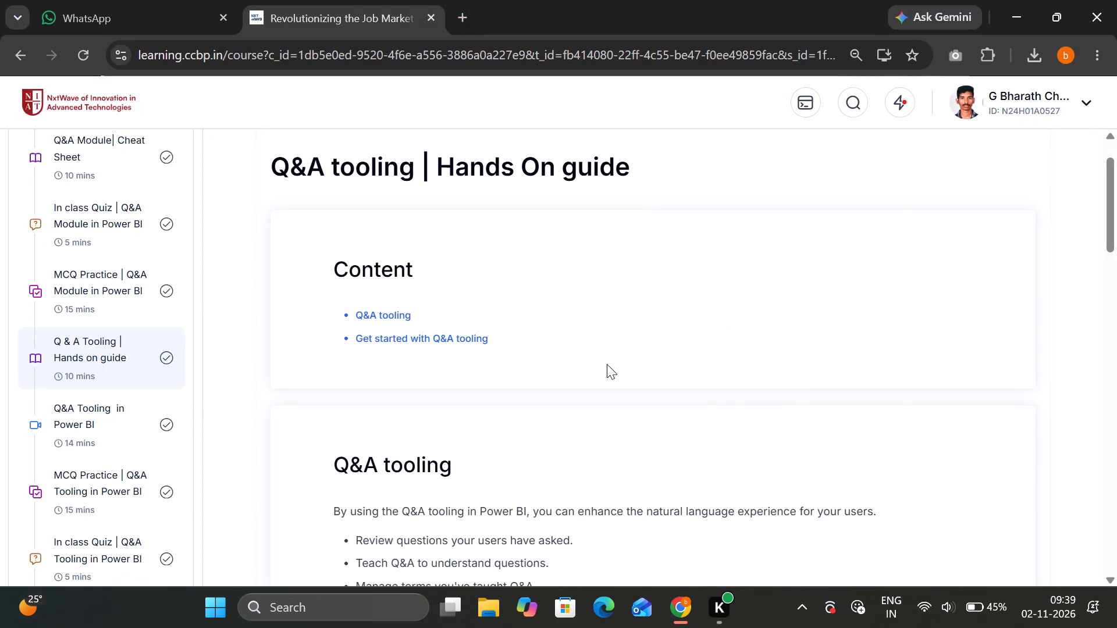
# Launch Power BI Desktop and open the recent report Online Store Dashboard.
pyautogui.write('power')
pyautogui.press('Return')
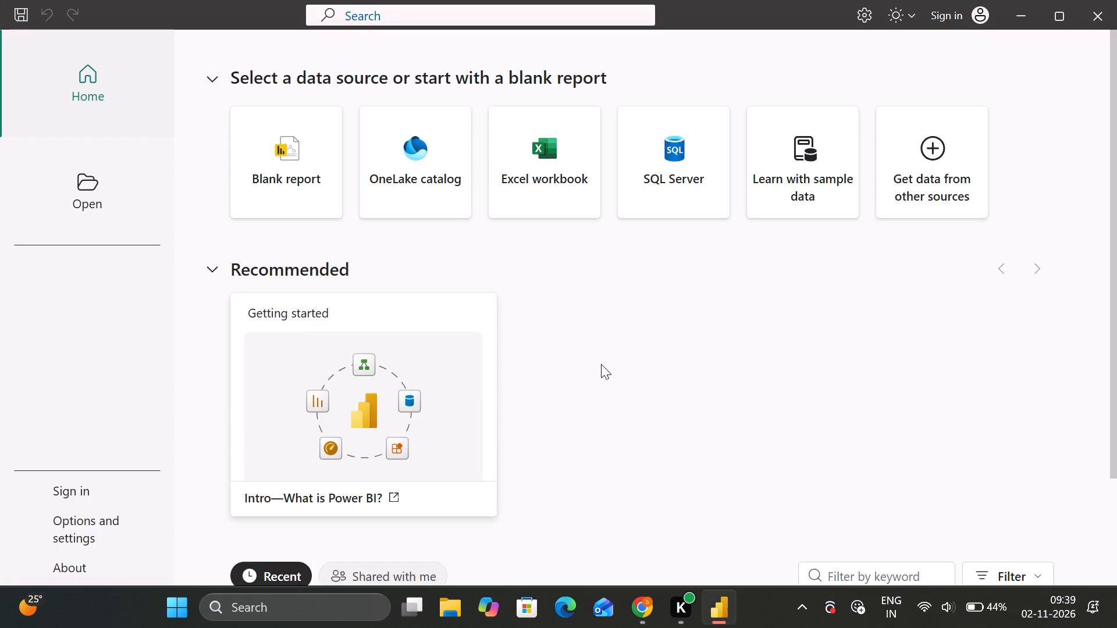
pyautogui.scroll(-3, 557, 364)
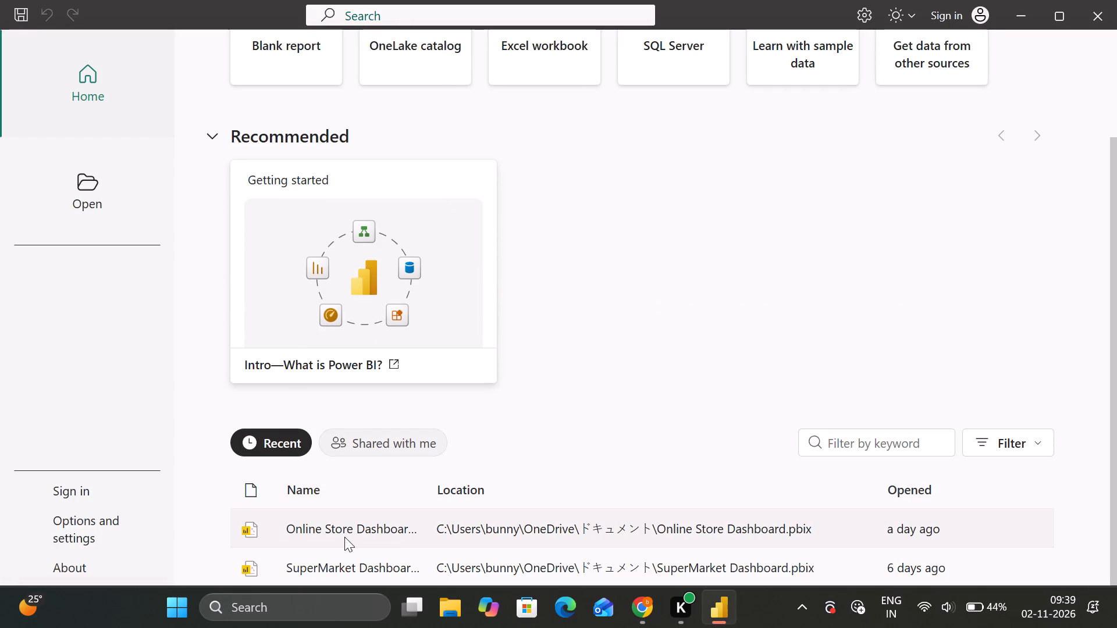
pyautogui.click(350, 526)
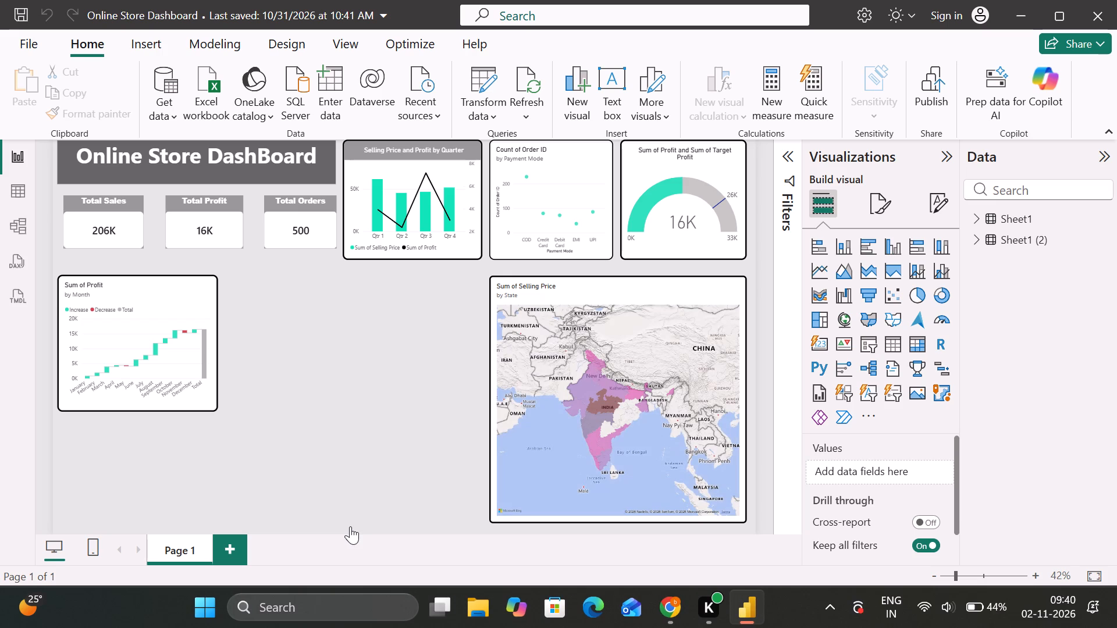
pyautogui.scroll(-2, 335, 479)
# Switch to the course in Chrome and open the Adding a Funnel Chart lesson.
pyautogui.click(669, 617)
pyautogui.scroll(-1, 187, 449)
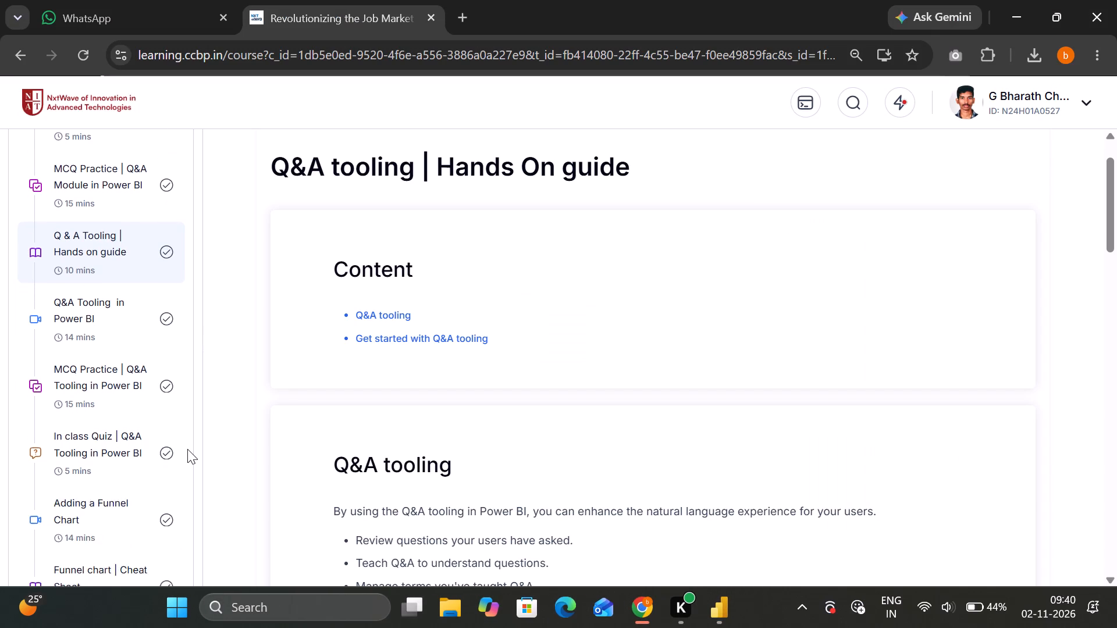
pyautogui.scroll(-2, 187, 449)
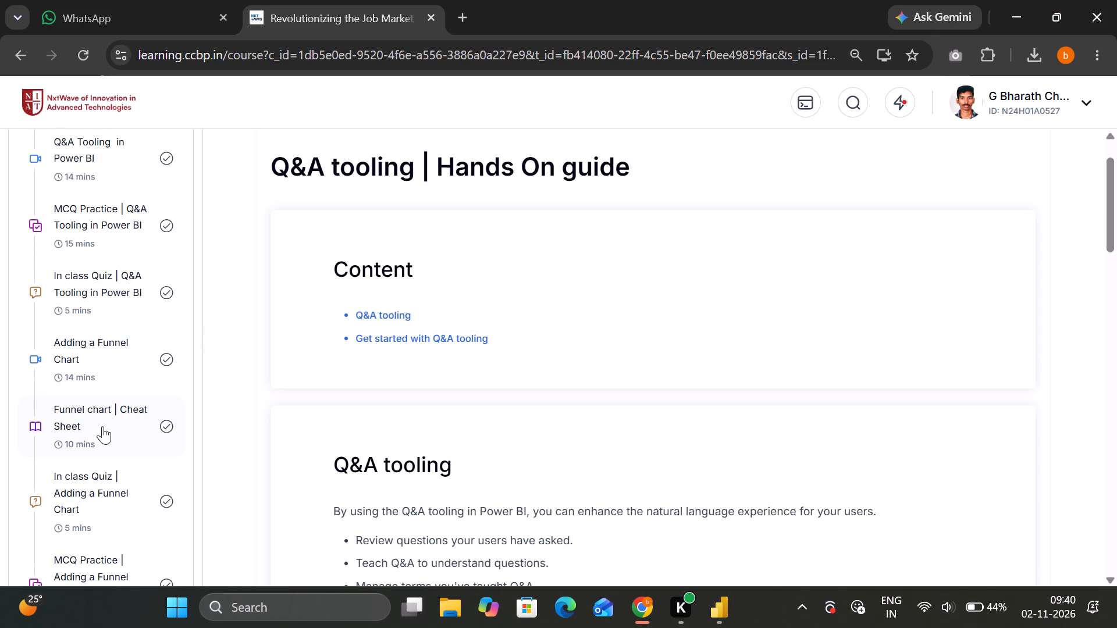
pyautogui.click(102, 426)
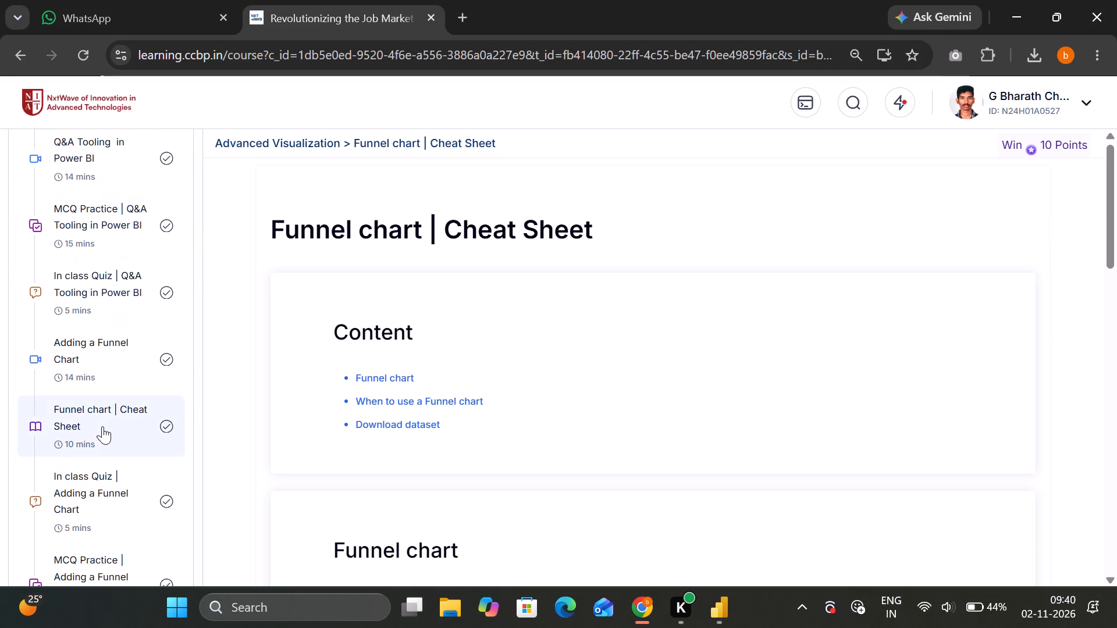
pyautogui.click(95, 362)
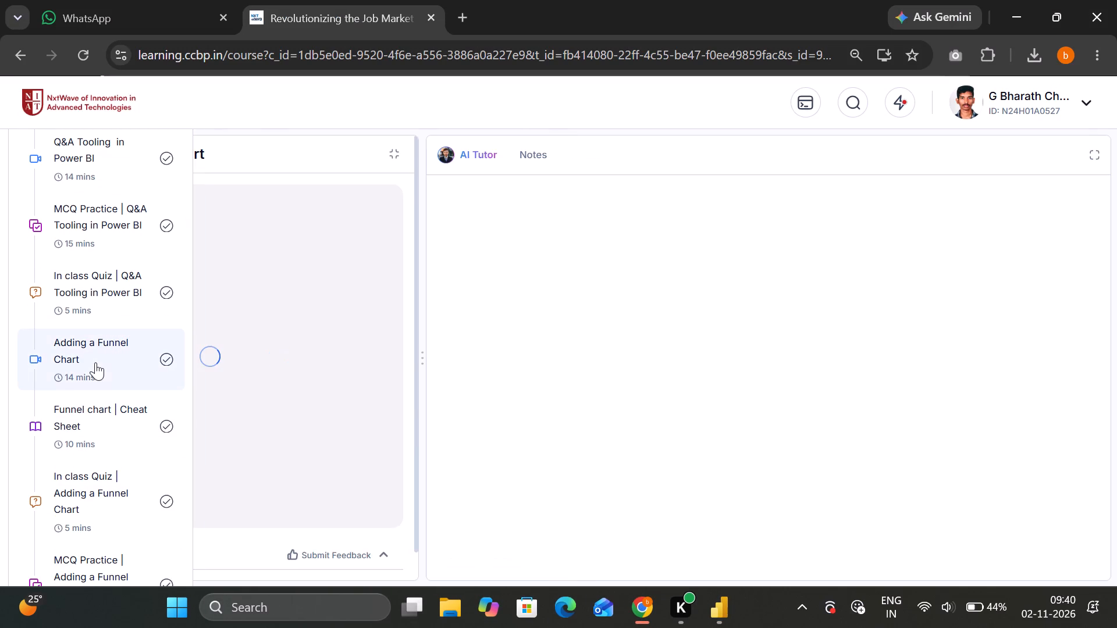
# Open the lesson's slides and read when to use a funnel chart and how to add one.
pyautogui.scroll(-2, 218, 450)
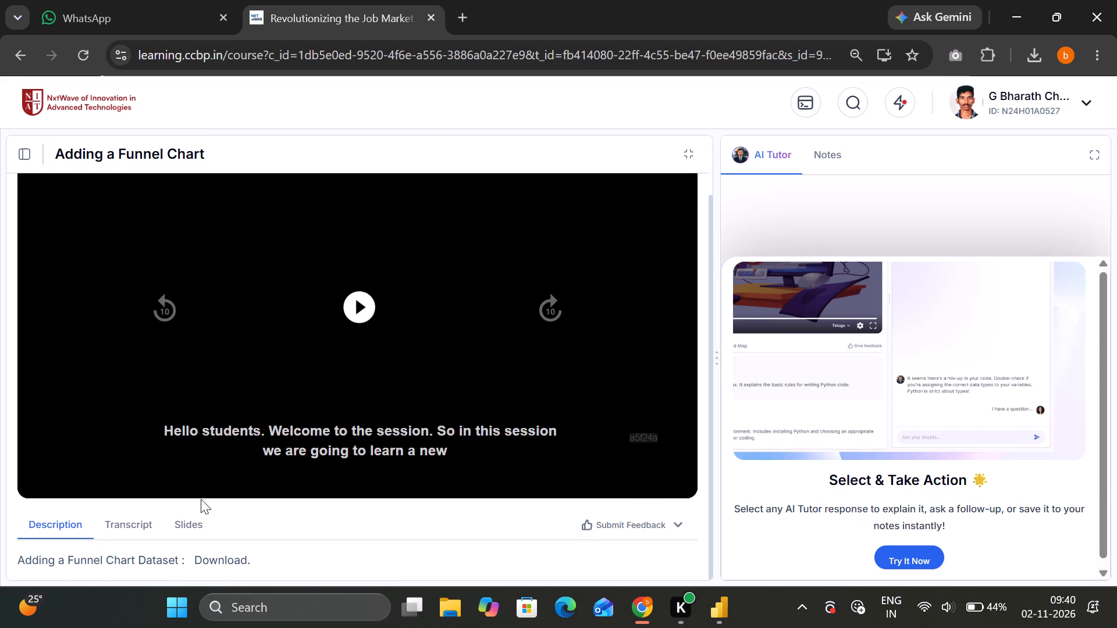
pyautogui.click(195, 513)
pyautogui.scroll(-1, 311, 512)
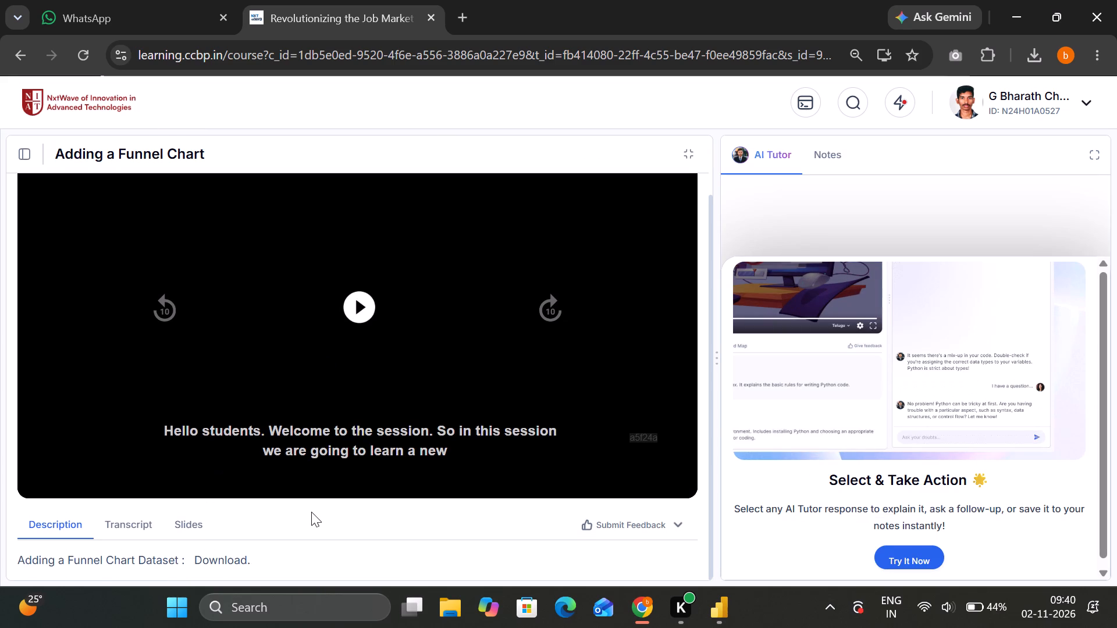
pyautogui.scroll(-5, 311, 512)
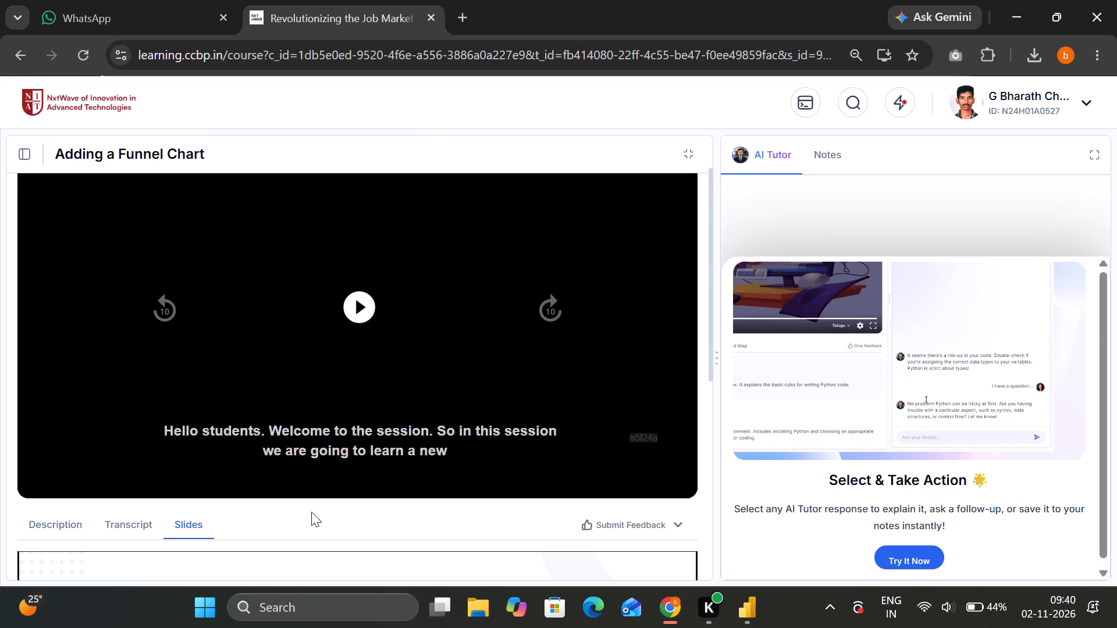
pyautogui.scroll(-3, 468, 325)
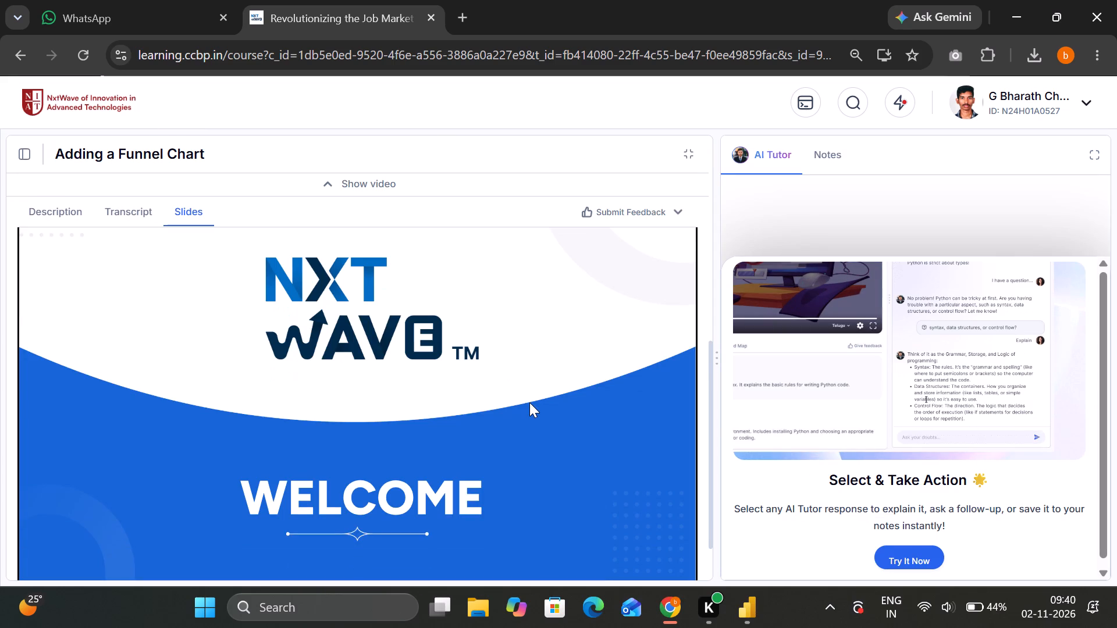
pyautogui.click(529, 402)
pyautogui.press('Right')
pyautogui.press('Right')
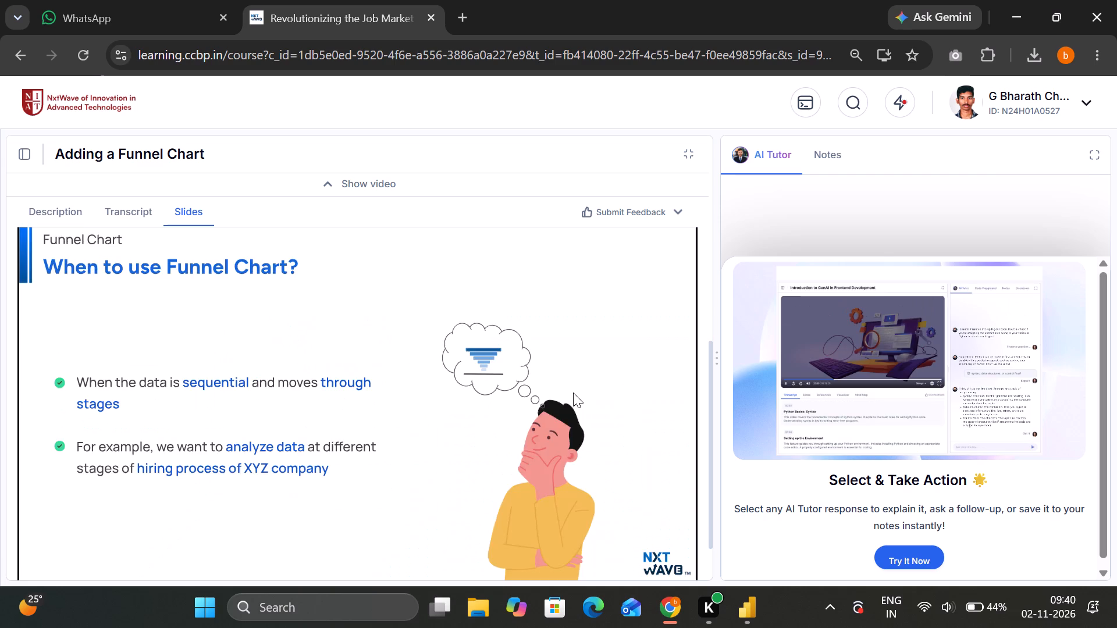
pyautogui.press('Right')
pyautogui.press('Right')
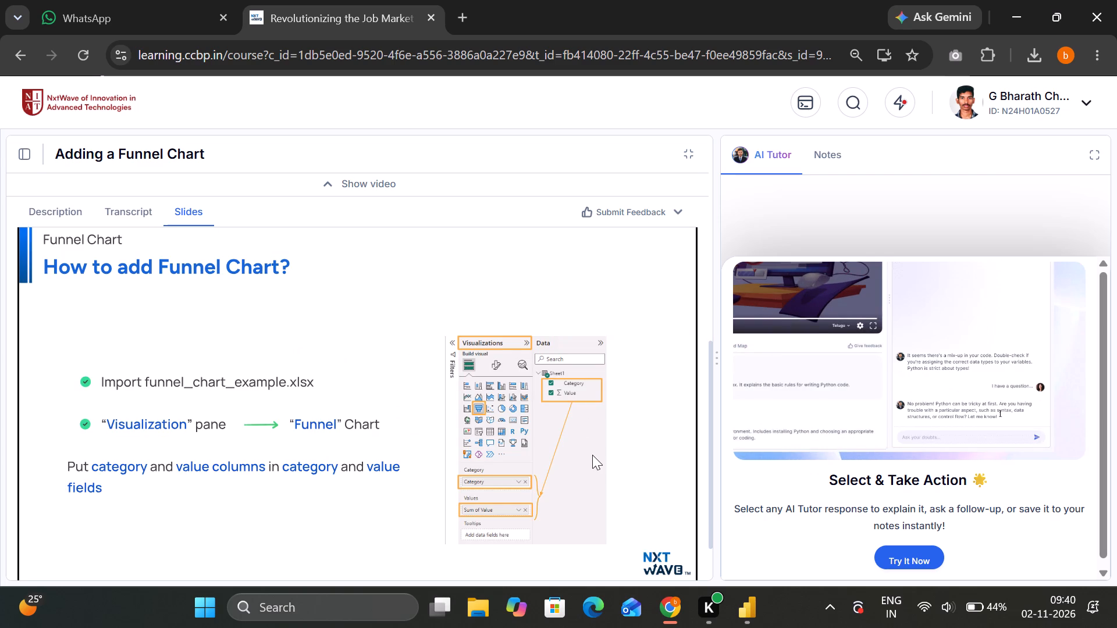
pyautogui.press('Right')
pyautogui.press('Left')
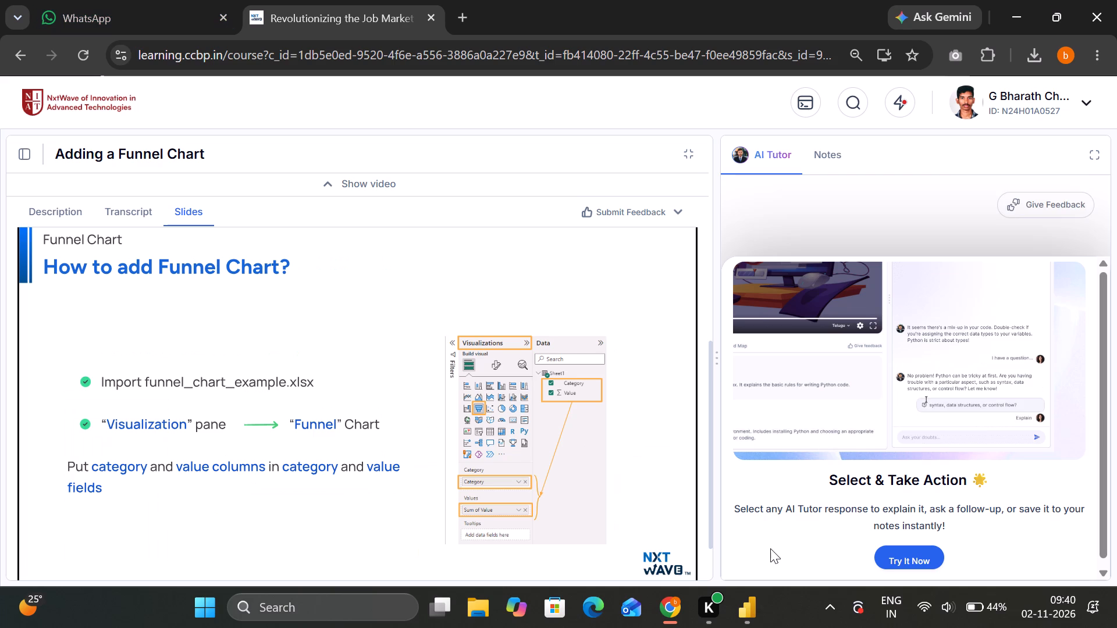
# Switch back to the report in Power BI Desktop and move Chrome's taskbar icon next to Power BI's.
pyautogui.click(742, 622)
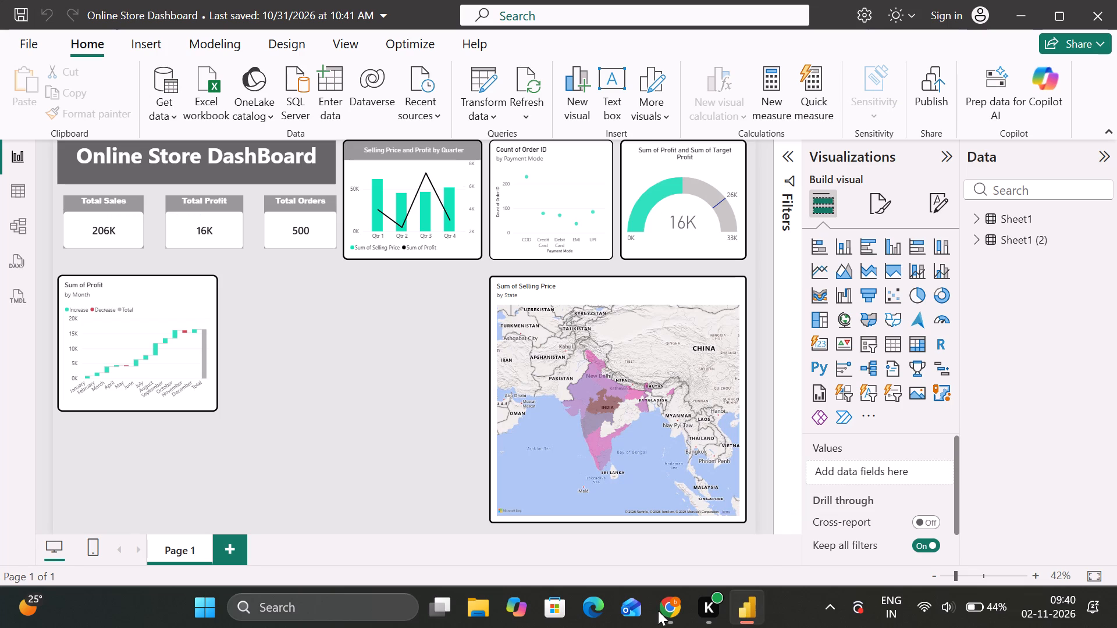
pyautogui.moveTo(658, 611); pyautogui.dragTo(713, 608)
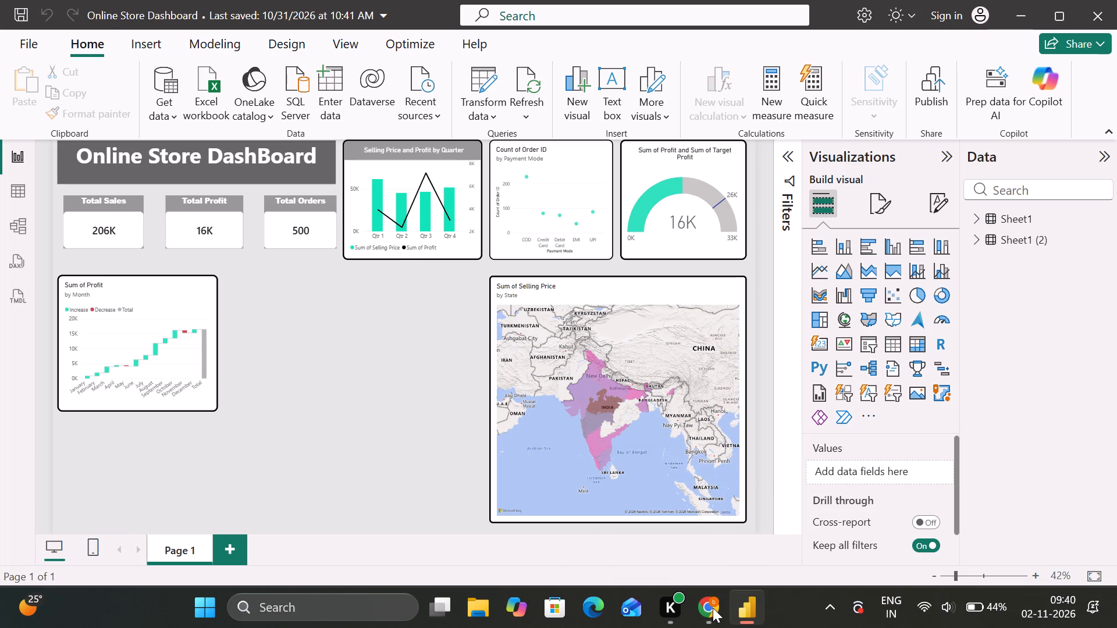
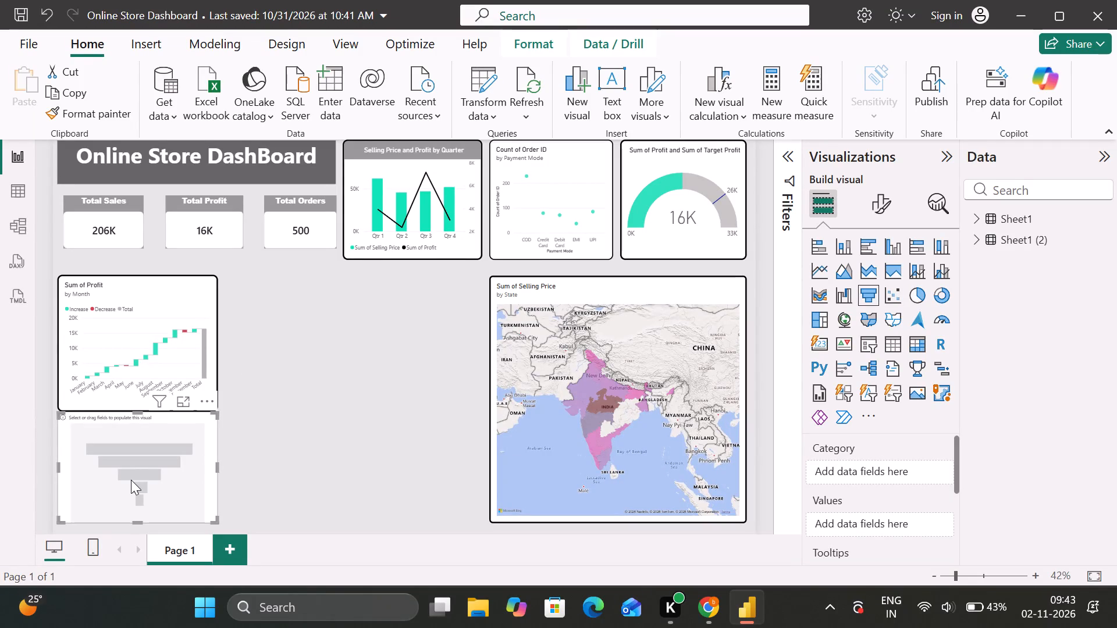
# Move the empty funnel chart beside the Sum of Profit by Month waterfall chart, and shrink and shift the waterfall up beneath the cards.
pyautogui.moveTo(131, 480); pyautogui.dragTo(310, 344)
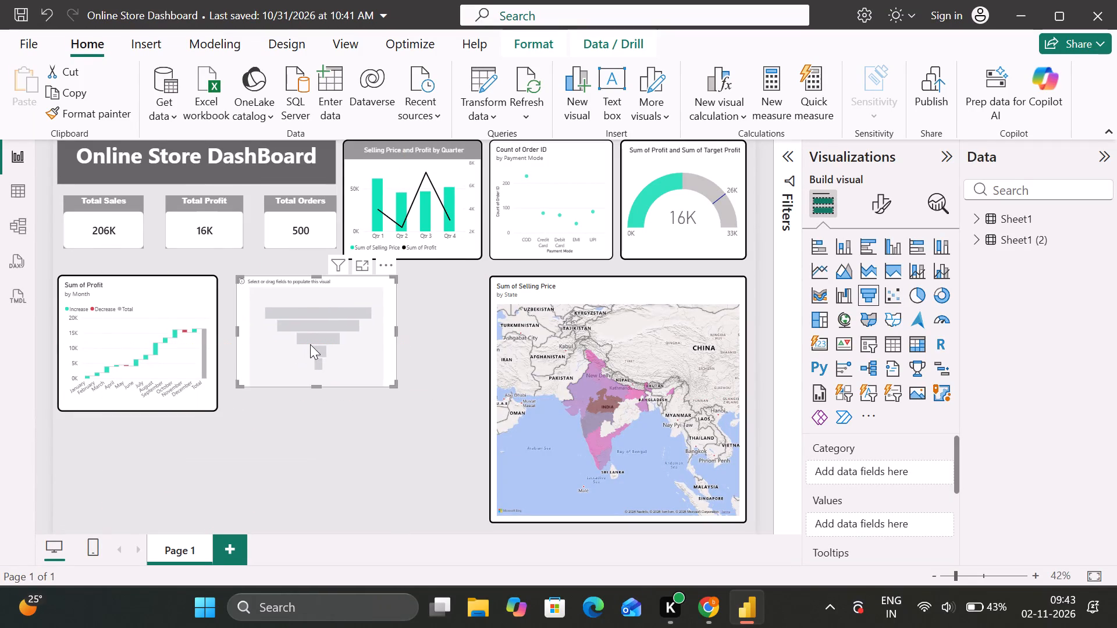
pyautogui.click(187, 372)
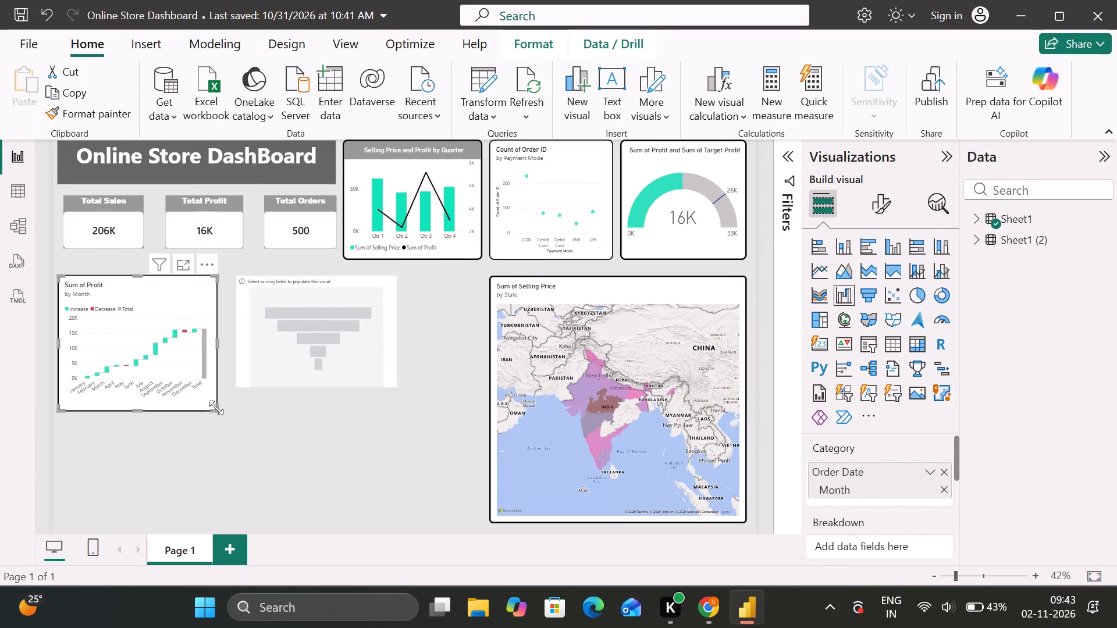
pyautogui.moveTo(216, 408); pyautogui.dragTo(195, 396)
pyautogui.moveTo(148, 359); pyautogui.dragTo(141, 344)
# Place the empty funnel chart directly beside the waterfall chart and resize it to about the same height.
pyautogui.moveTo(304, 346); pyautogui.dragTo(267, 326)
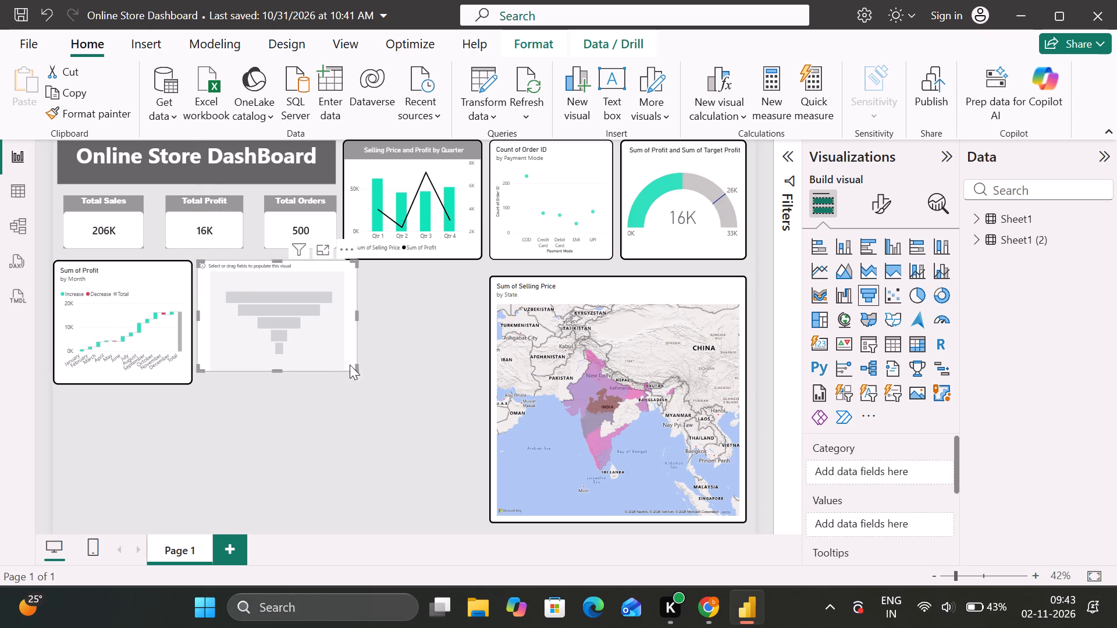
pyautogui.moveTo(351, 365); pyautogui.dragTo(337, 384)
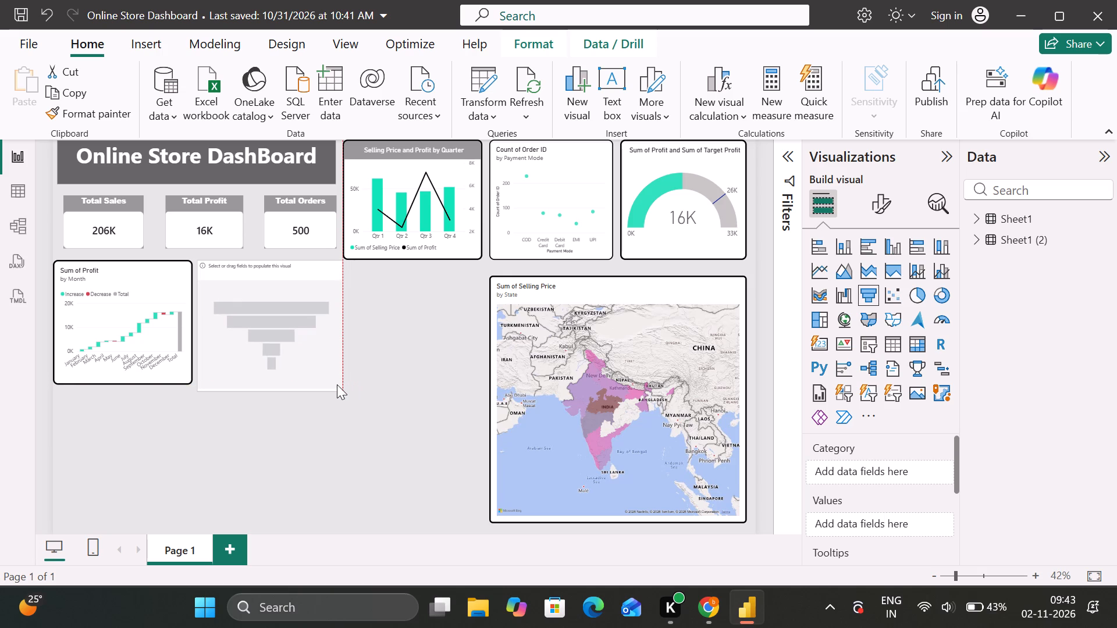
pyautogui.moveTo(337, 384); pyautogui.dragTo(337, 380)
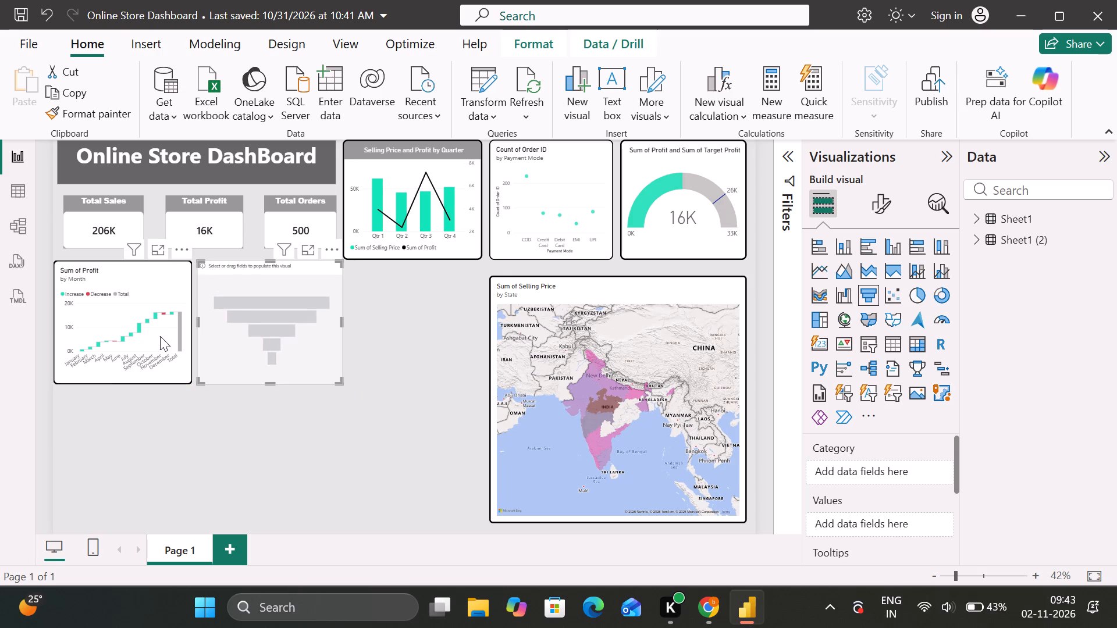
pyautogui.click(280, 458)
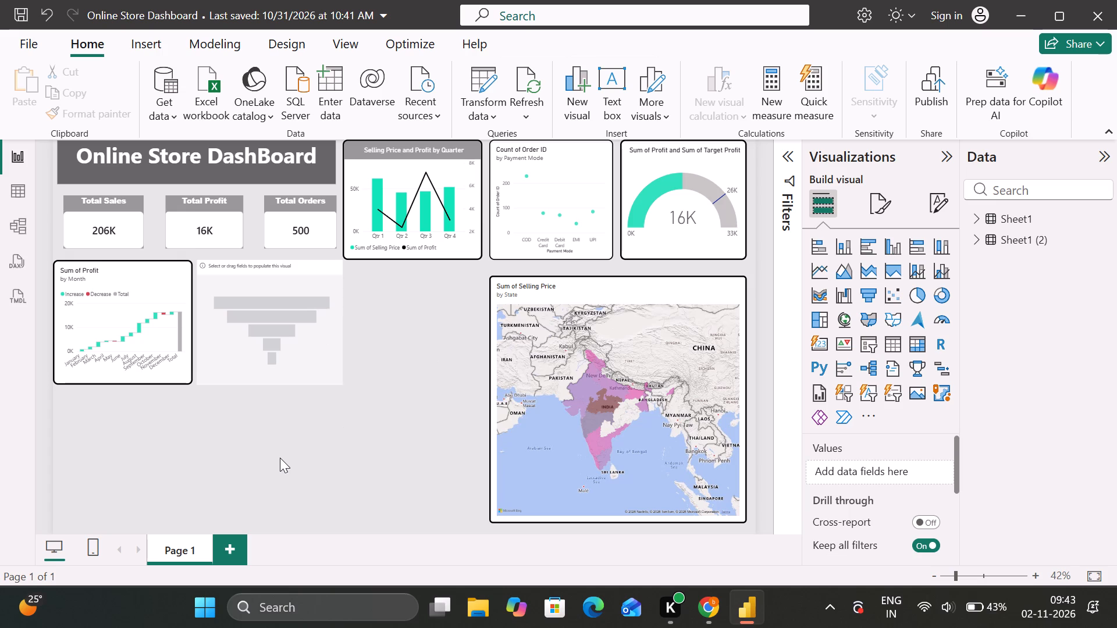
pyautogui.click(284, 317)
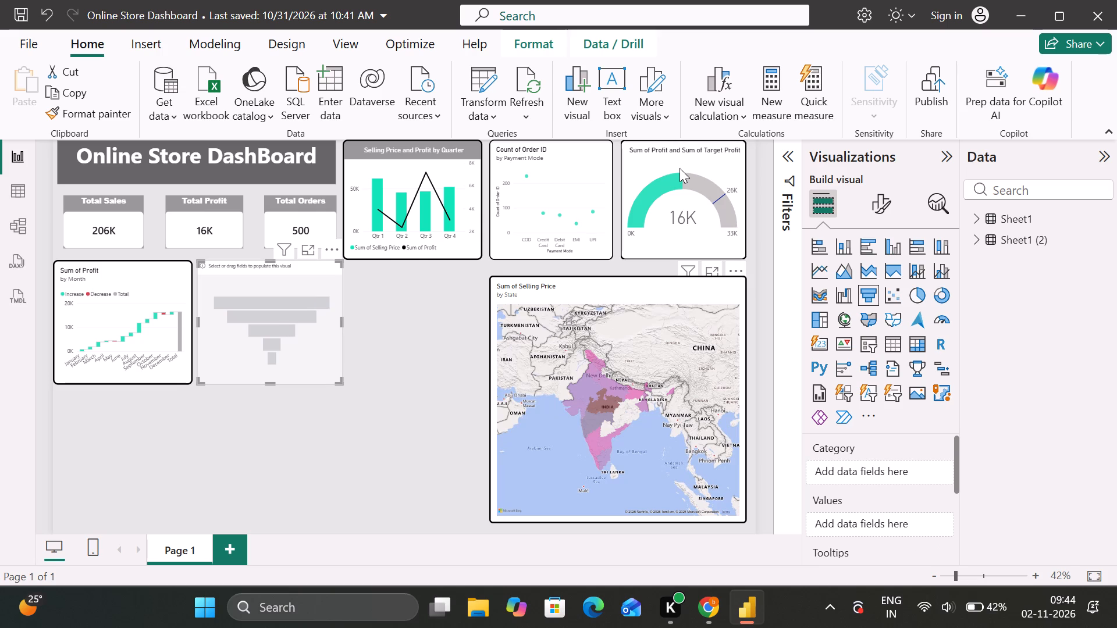
# Shrink the Sum of Profit and Sum of Target Profit gauge and move it below the Selling Price and Profit by Quarter chart.
pyautogui.click(681, 206)
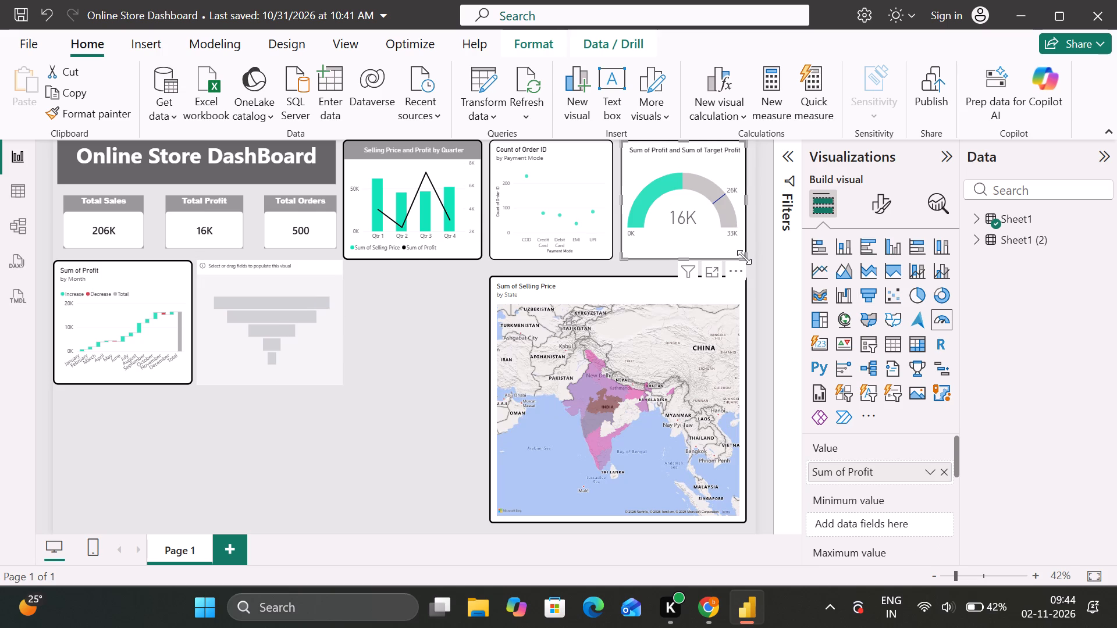
pyautogui.moveTo(744, 257); pyautogui.dragTo(725, 250)
pyautogui.moveTo(675, 196); pyautogui.dragTo(510, 302)
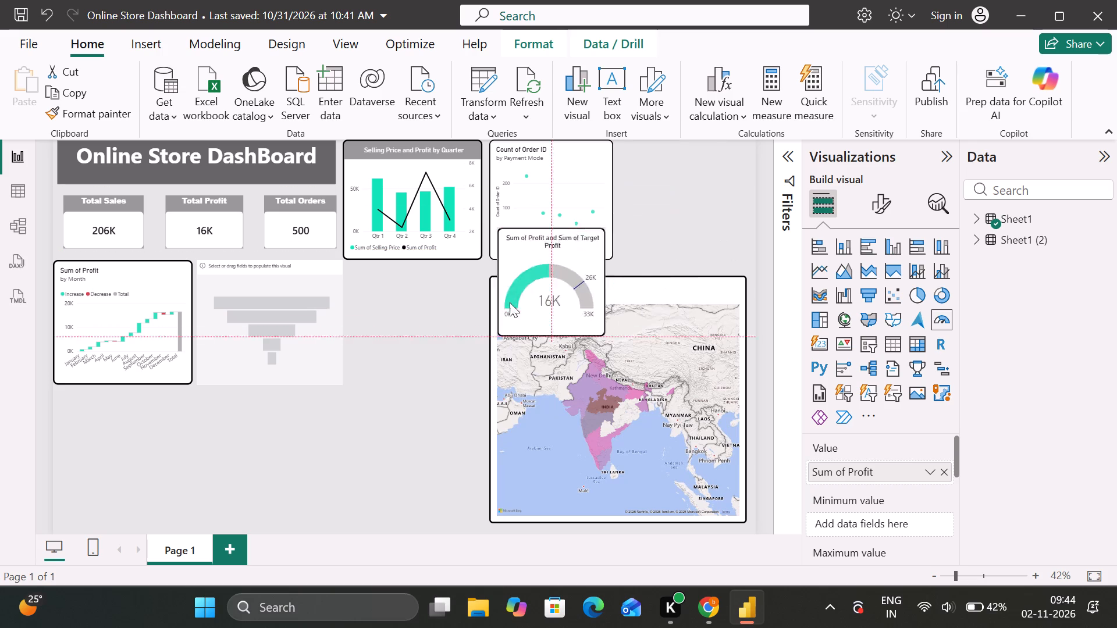
pyautogui.moveTo(510, 302); pyautogui.dragTo(426, 325)
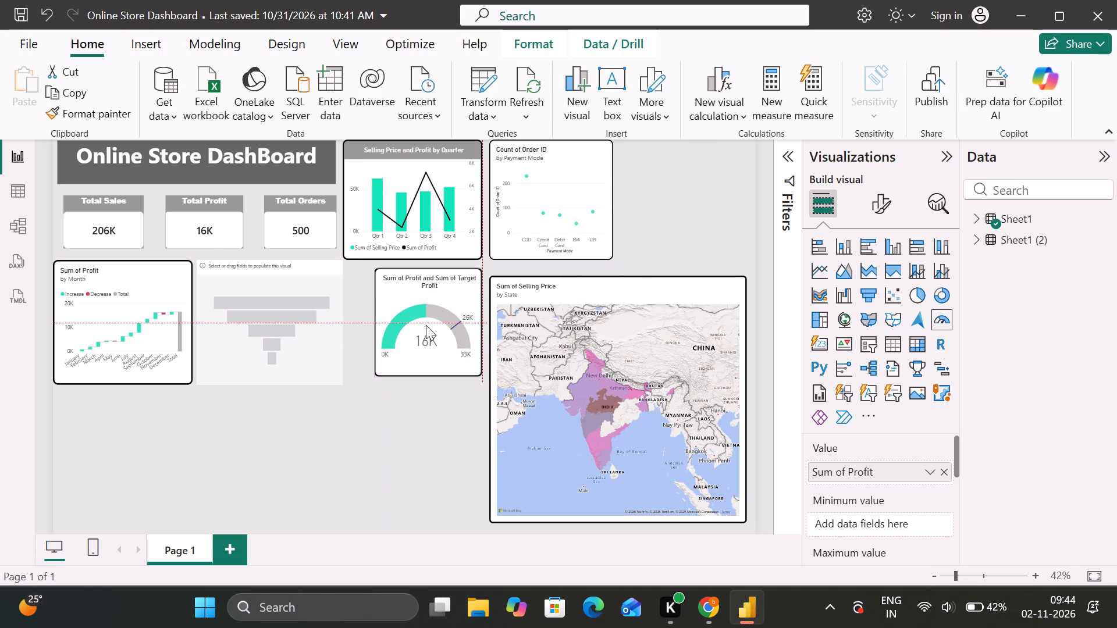
pyautogui.moveTo(426, 325); pyautogui.dragTo(418, 325)
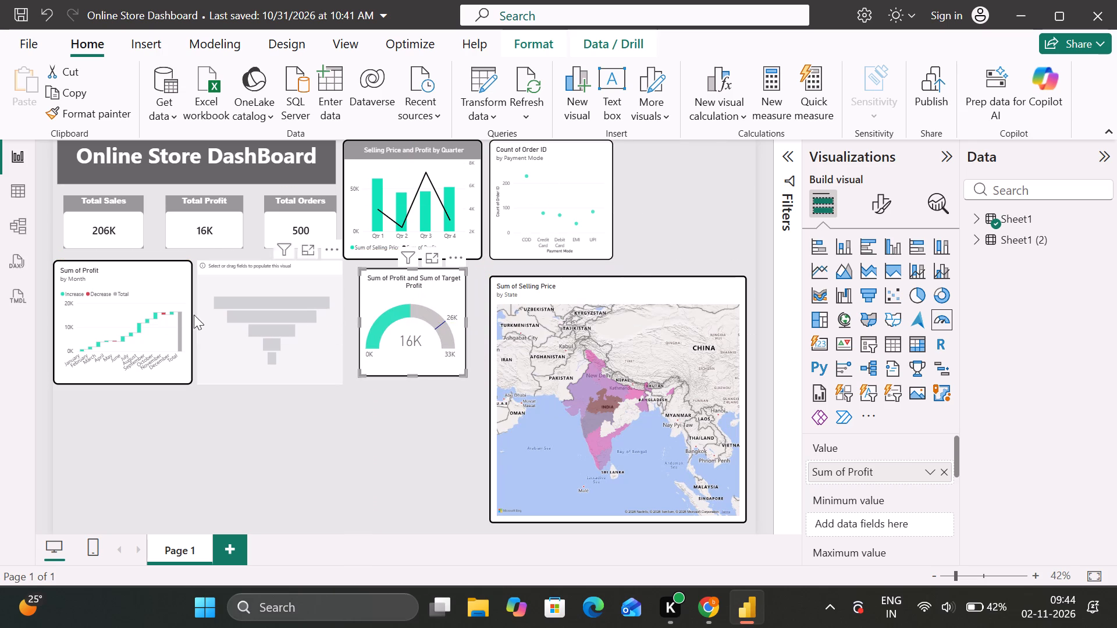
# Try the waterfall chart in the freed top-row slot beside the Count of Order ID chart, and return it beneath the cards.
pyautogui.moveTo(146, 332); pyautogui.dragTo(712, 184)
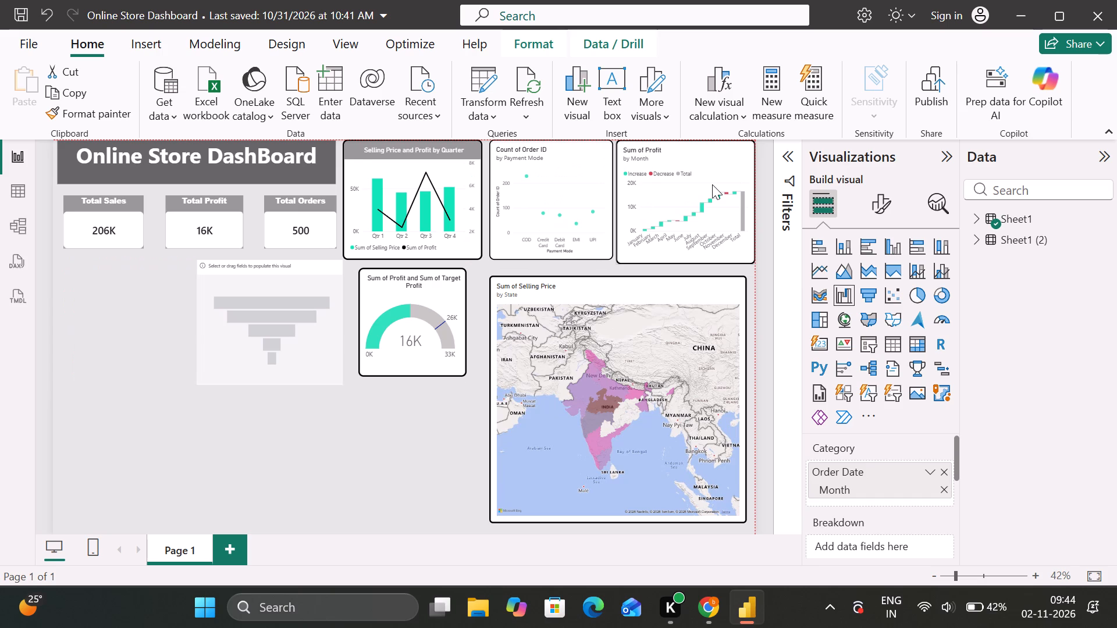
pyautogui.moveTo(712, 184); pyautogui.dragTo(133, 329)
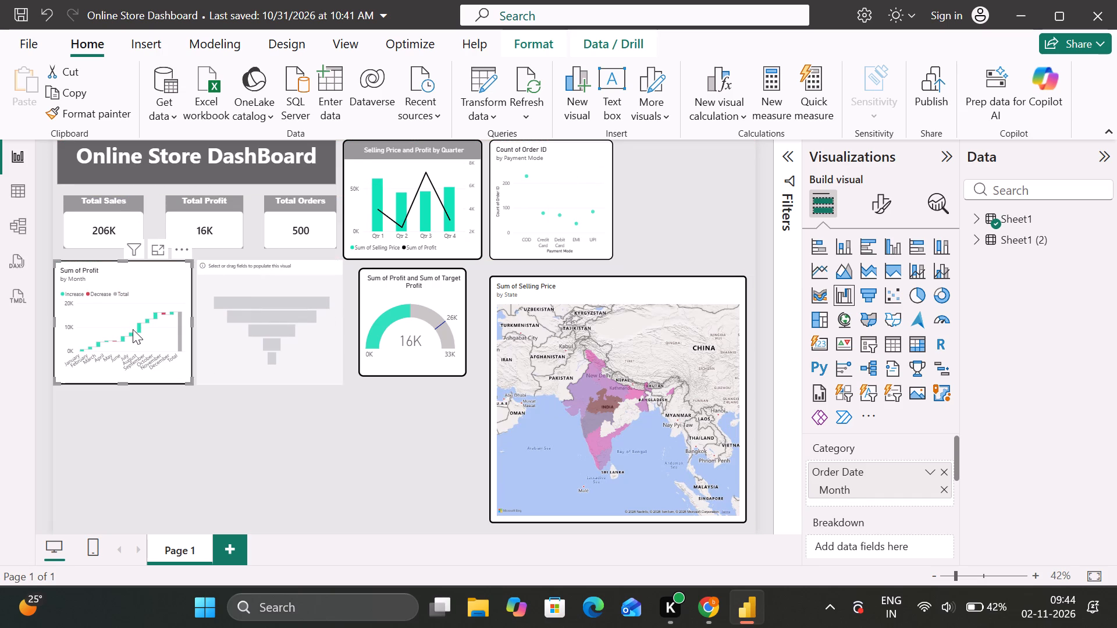
# Move the empty funnel chart into the top-row slot beside the Count of Order ID chart and resize it to fit.
pyautogui.moveTo(251, 322); pyautogui.dragTo(663, 206)
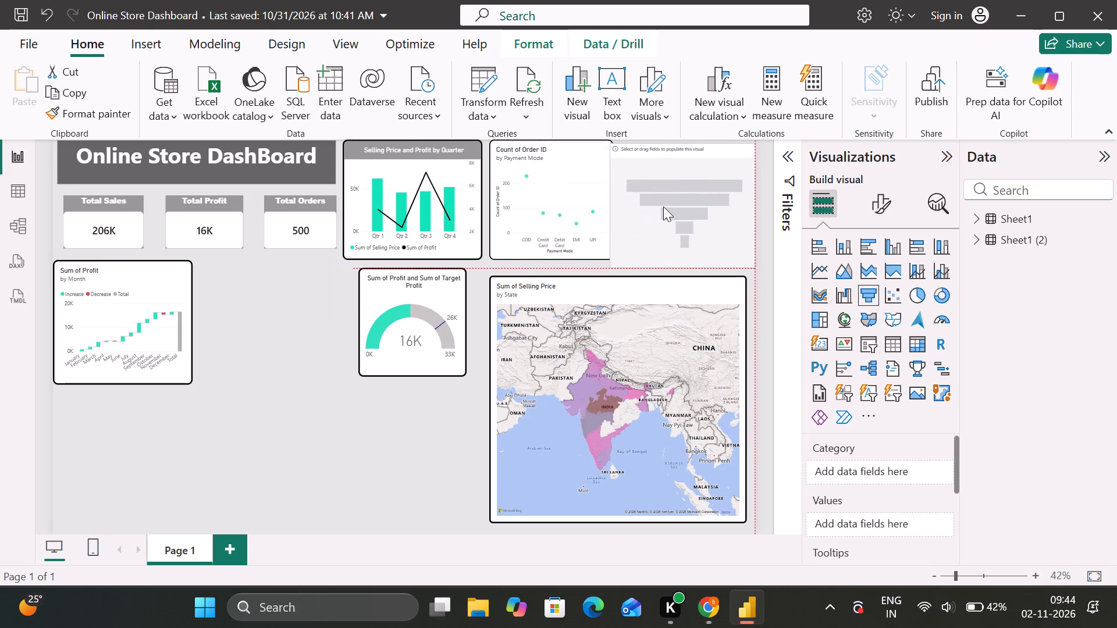
pyautogui.moveTo(663, 206); pyautogui.dragTo(824, 197)
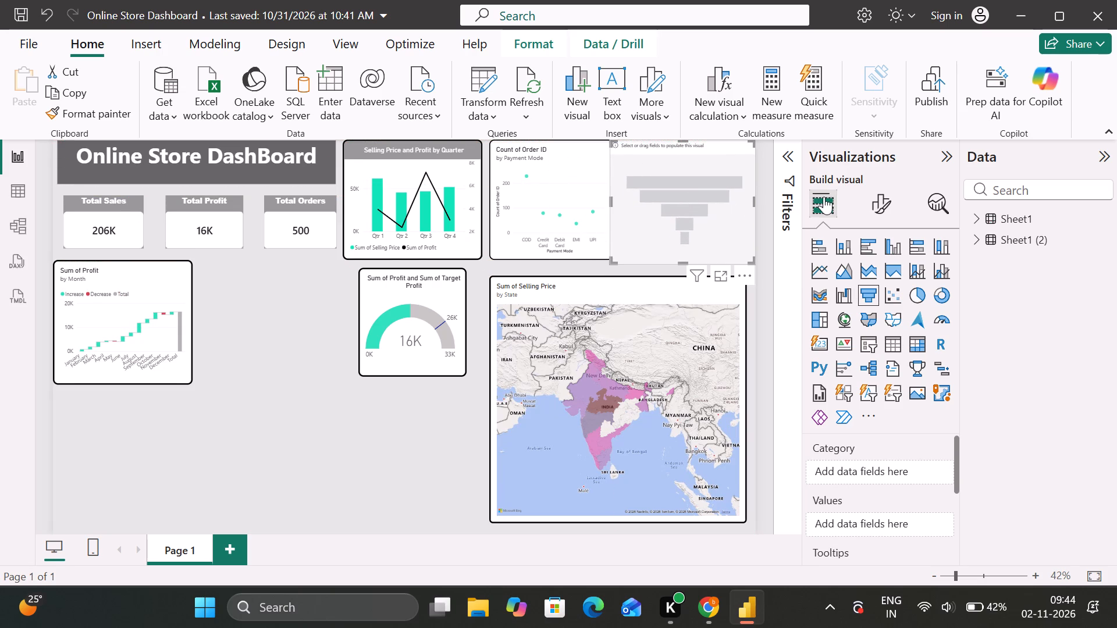
pyautogui.moveTo(752, 259); pyautogui.dragTo(746, 239)
pyautogui.moveTo(686, 220); pyautogui.dragTo(704, 228)
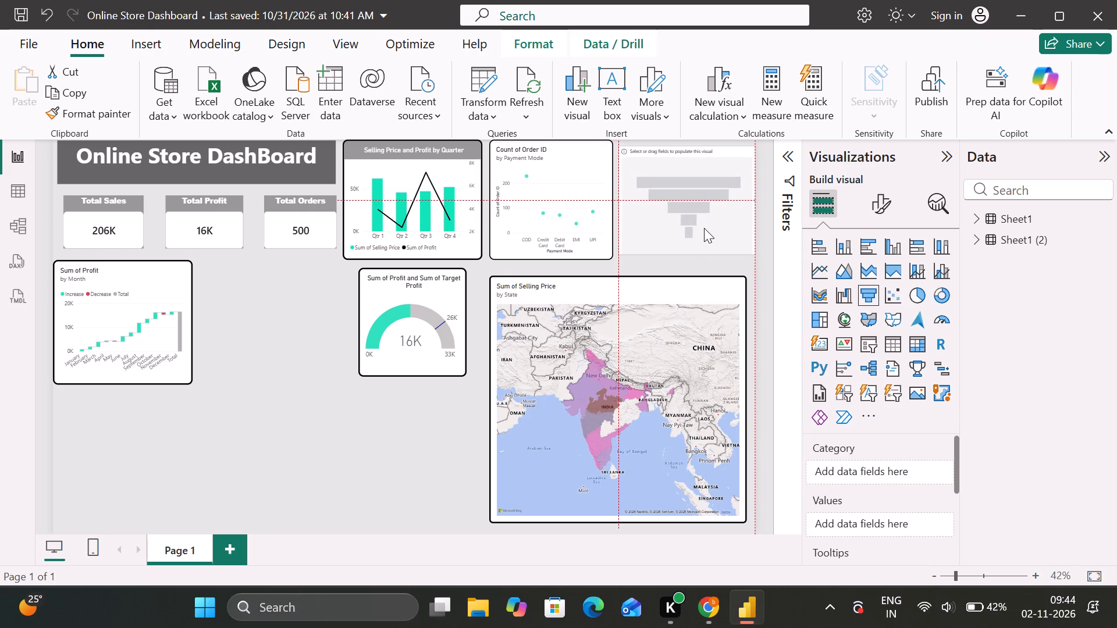
pyautogui.moveTo(704, 228); pyautogui.dragTo(705, 216)
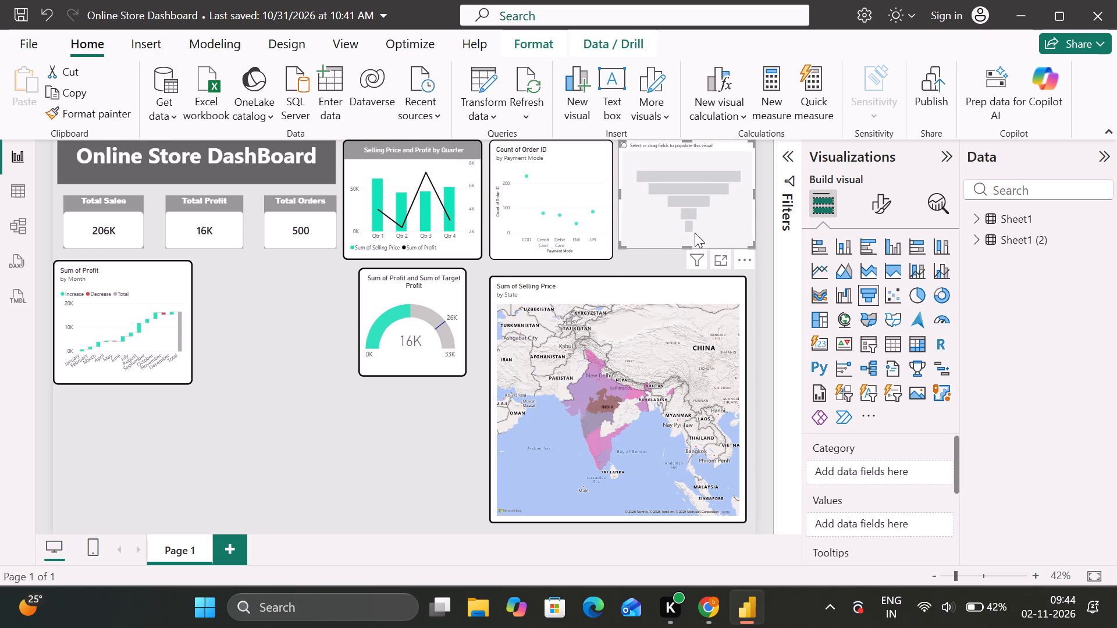
pyautogui.moveTo(687, 245); pyautogui.dragTo(687, 253)
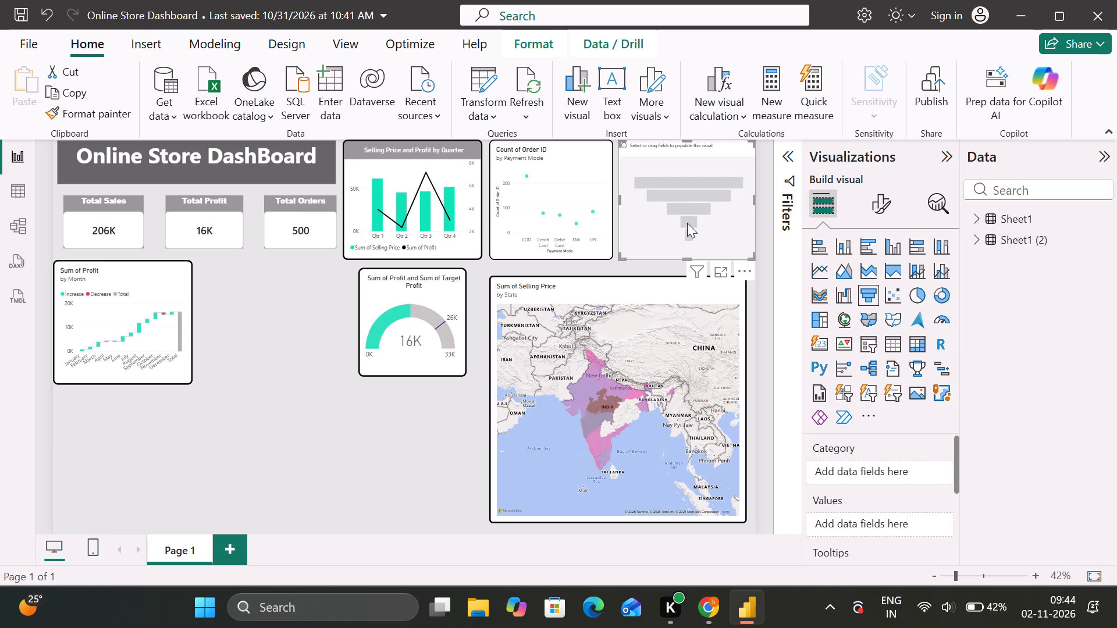
pyautogui.click(676, 181)
# Switch to the Adding a Funnel Chart lesson in Chrome and download the dataset from its description.
pyautogui.click(721, 613)
pyautogui.scroll(1, 243, 367)
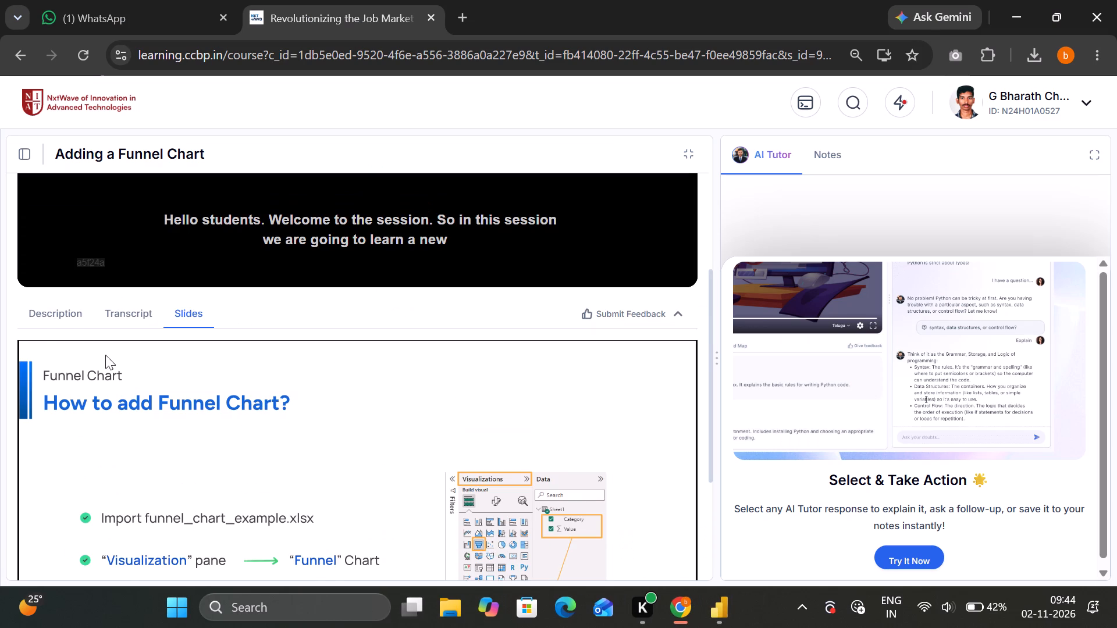
pyautogui.click(60, 322)
pyautogui.scroll(-1, 219, 397)
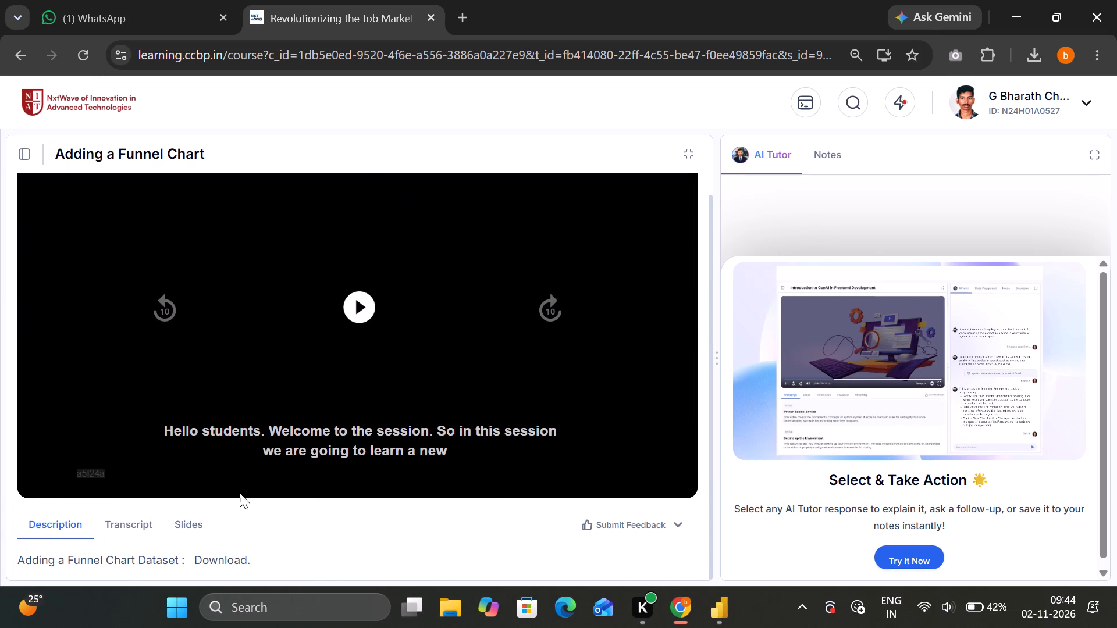
pyautogui.click(225, 554)
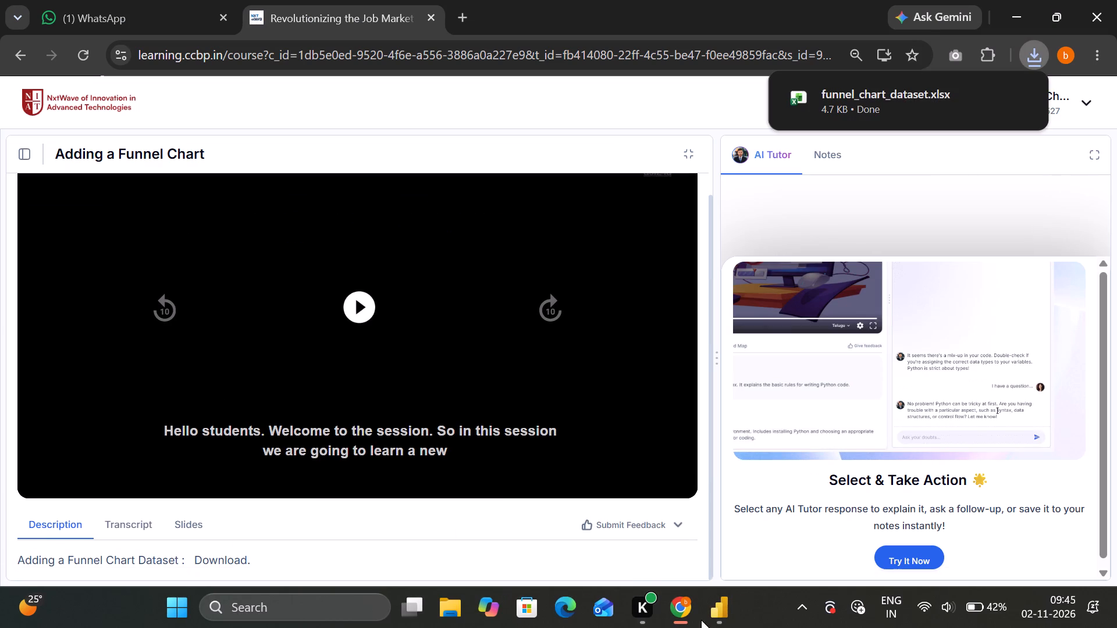
# Switch back to Power BI Desktop, load Table from the Excel workbook funnel_chart_dataset.xlsx and expand its fields.
pyautogui.click(728, 613)
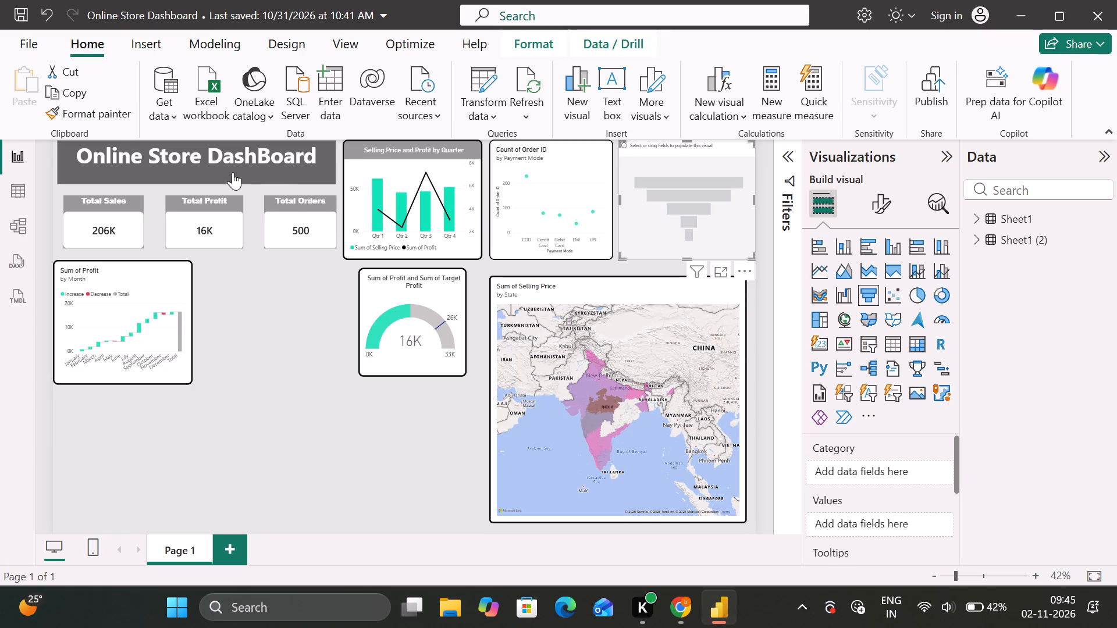
pyautogui.click(214, 91)
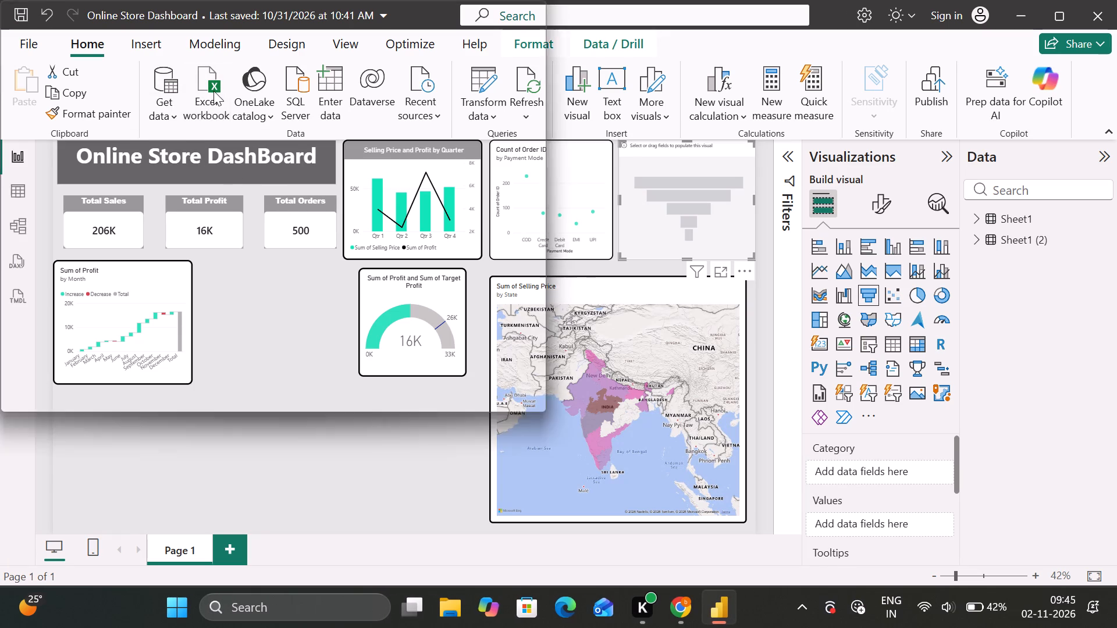
pyautogui.doubleClick(227, 161)
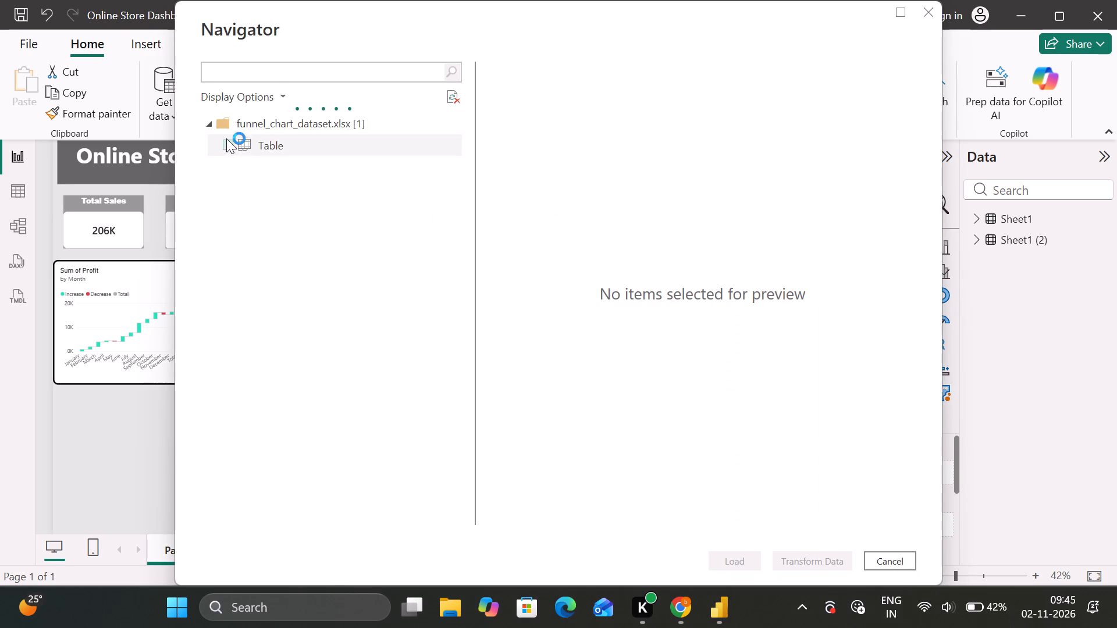
pyautogui.click(228, 145)
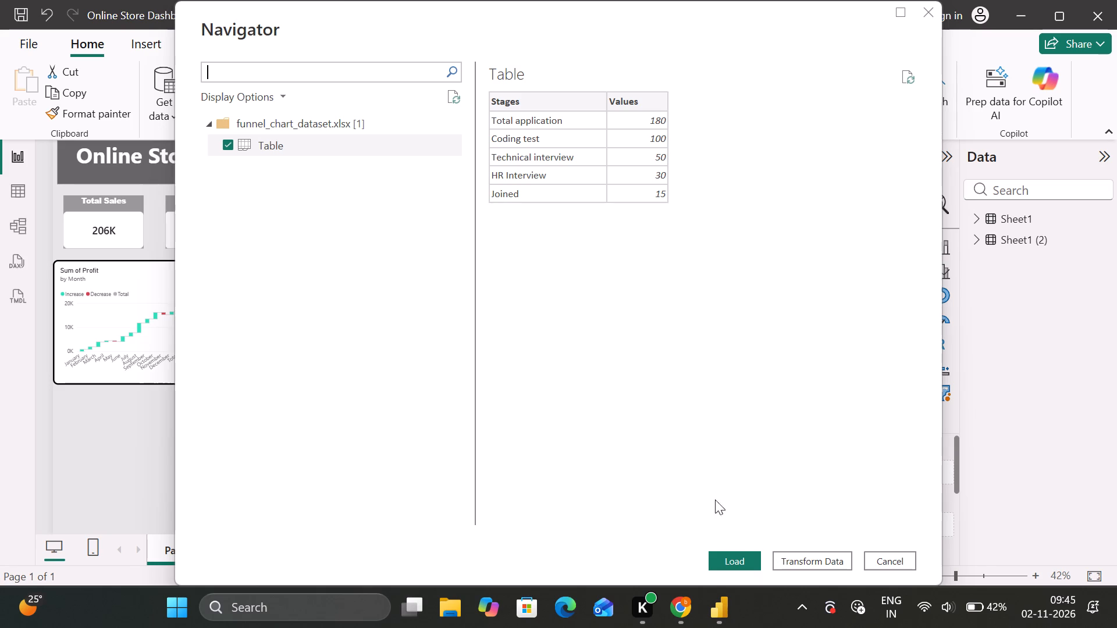
pyautogui.click(733, 563)
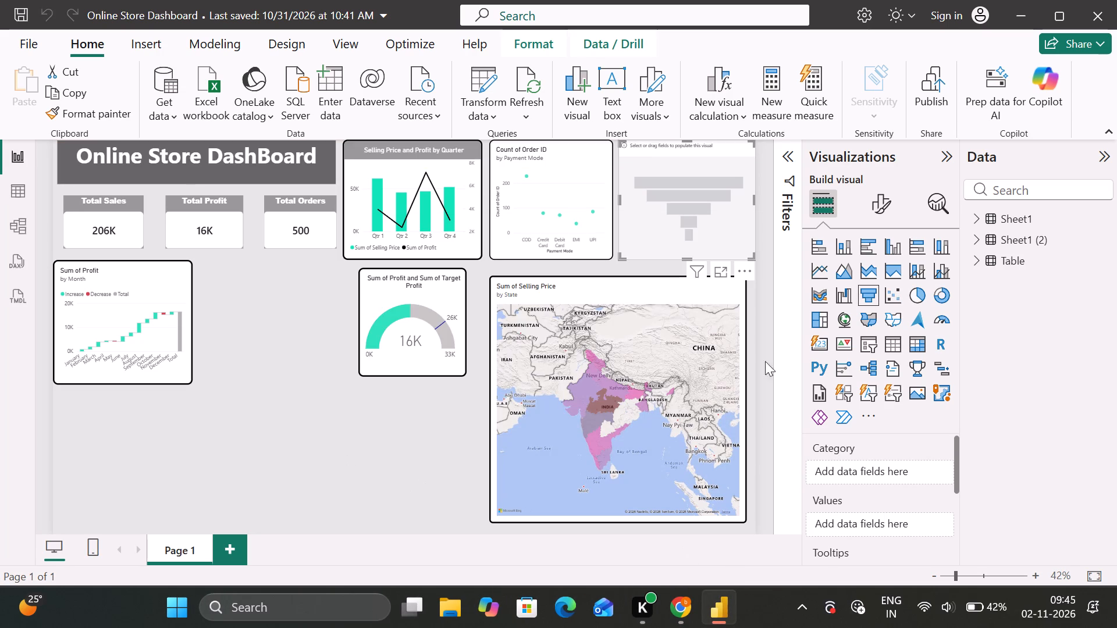
pyautogui.click(980, 267)
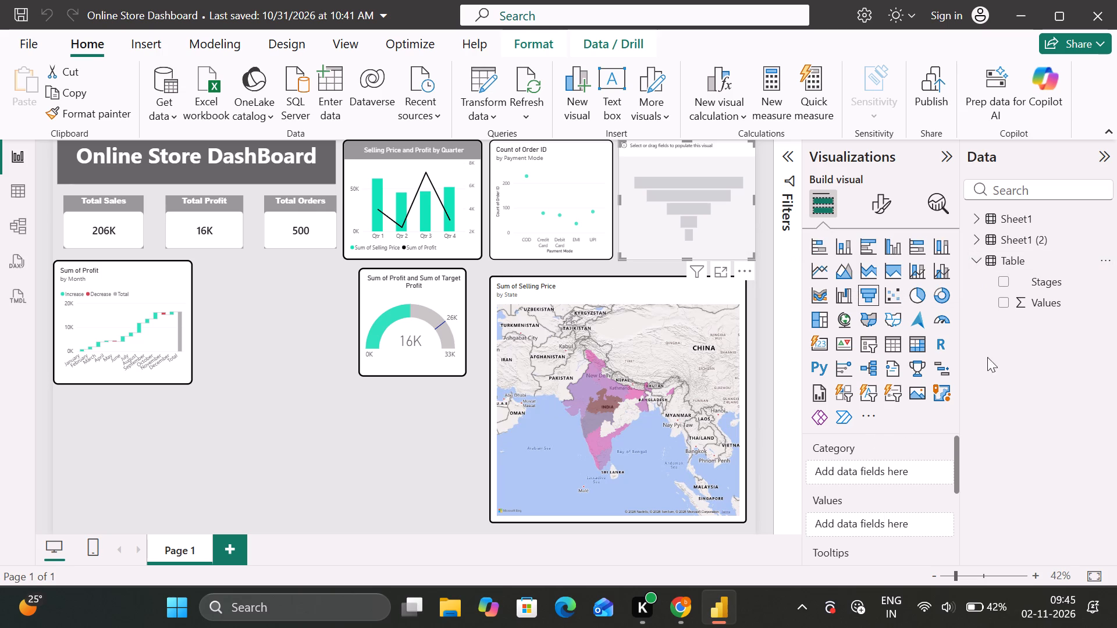
pyautogui.scroll(-1, 874, 436)
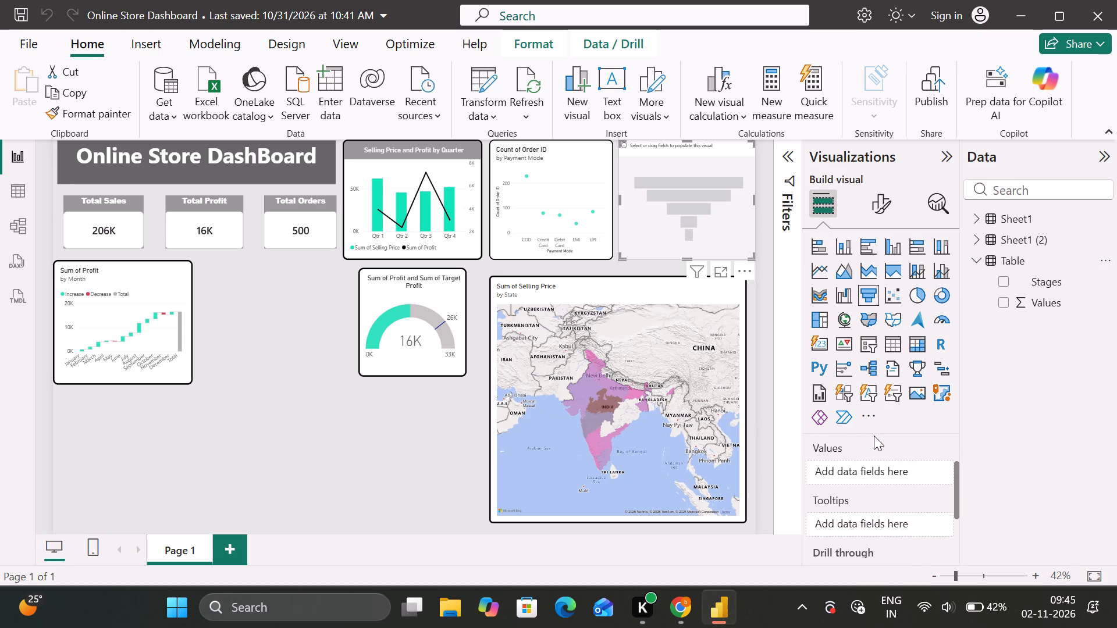
pyautogui.scroll(-1, 874, 436)
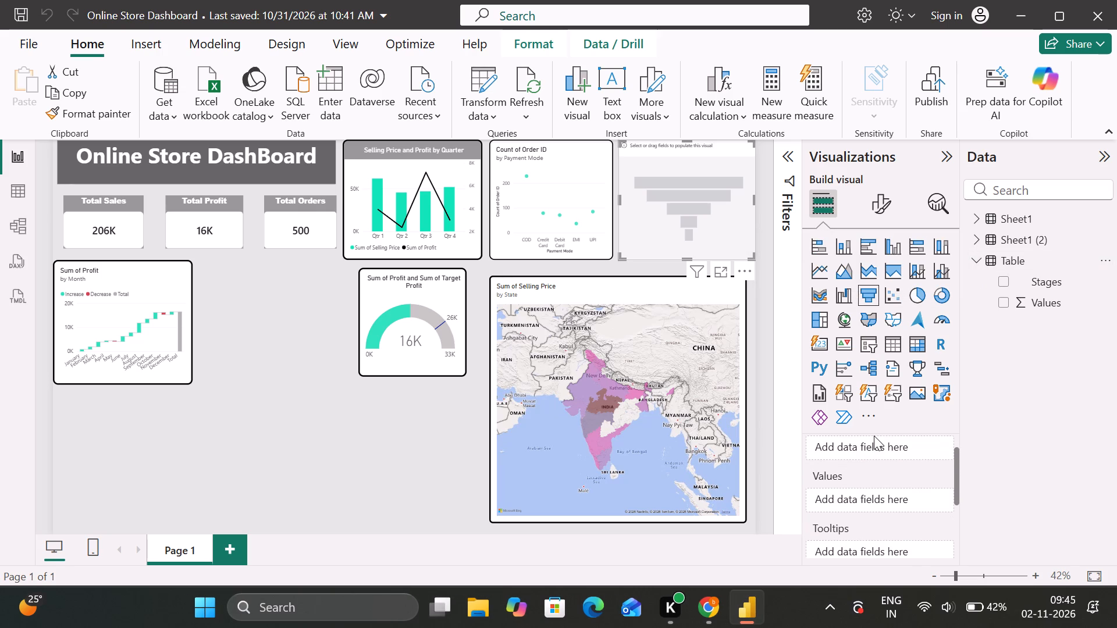
# Switch to the lesson in Chrome and review the slide on which fields a funnel chart needs.
pyautogui.click(714, 621)
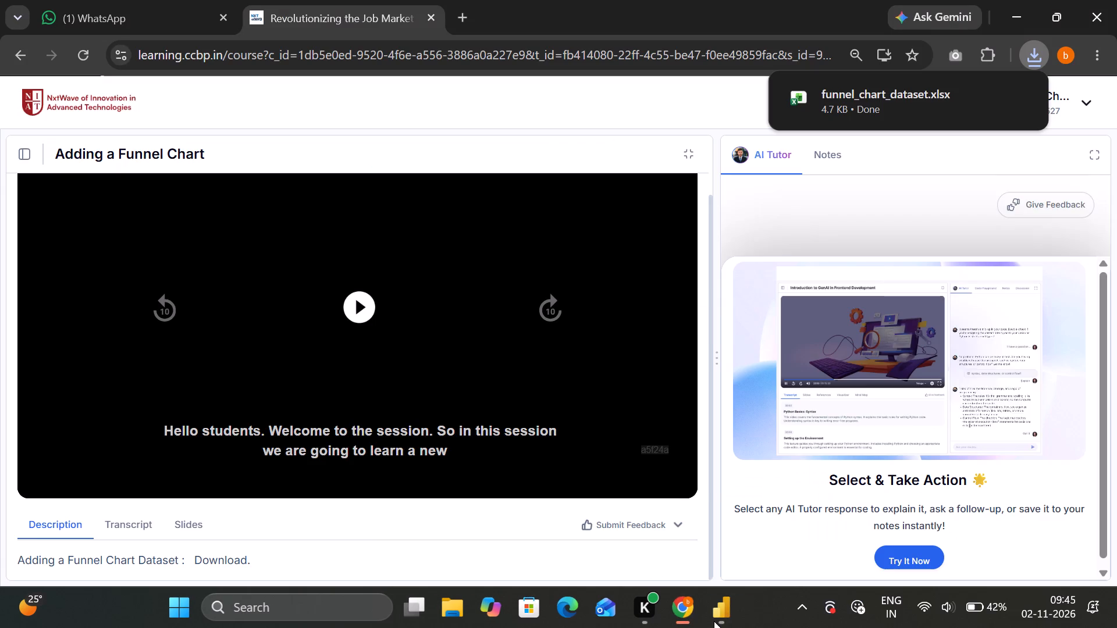
pyautogui.click(194, 522)
pyautogui.scroll(-2, 459, 368)
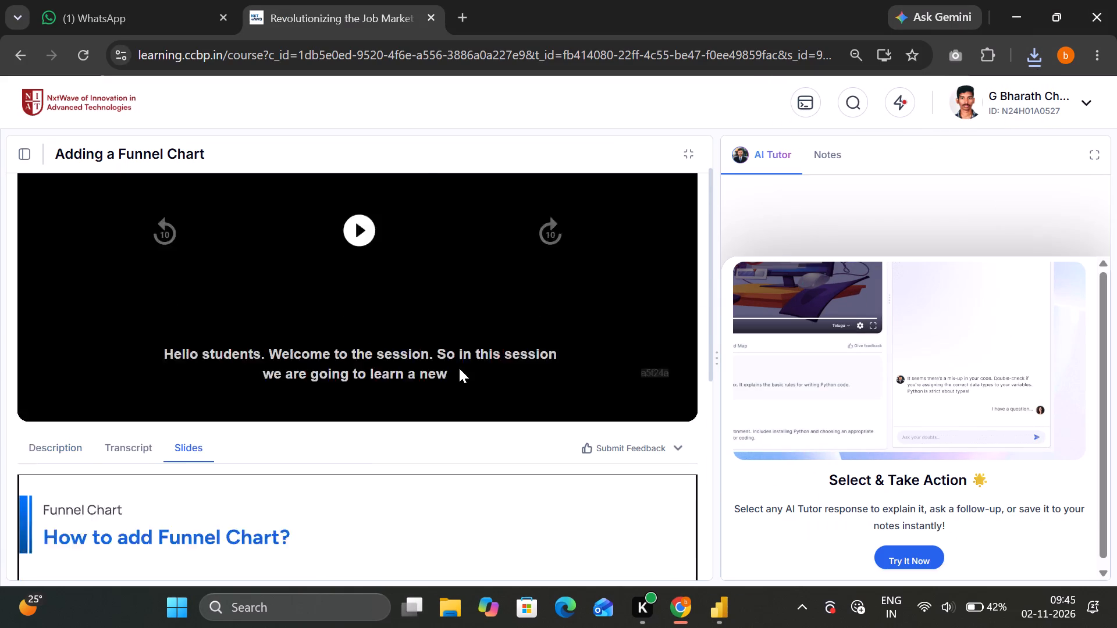
pyautogui.scroll(-1, 459, 368)
pyautogui.scroll(1, 459, 368)
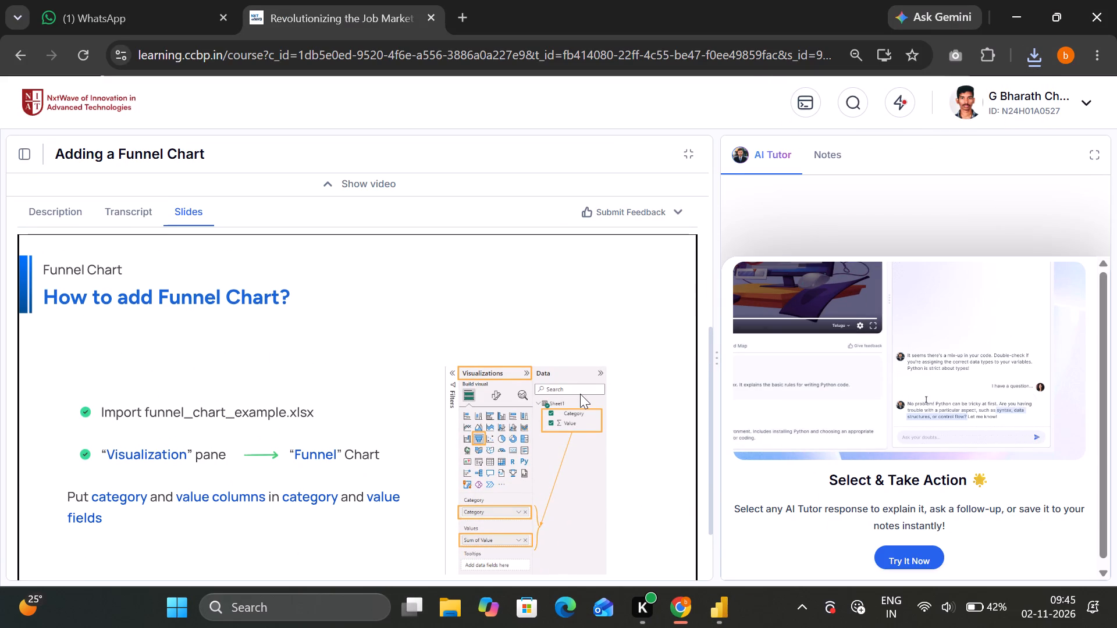
# Switch back to Power BI Desktop and assign Stages as the funnel chart's category and Values as its values.
pyautogui.click(716, 614)
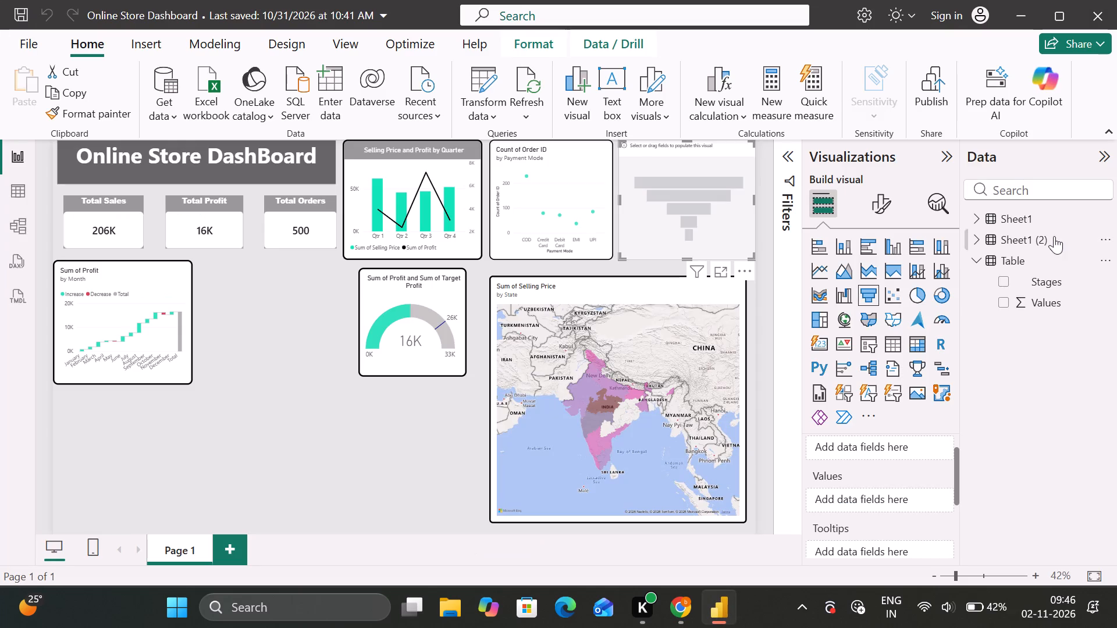
pyautogui.moveTo(1038, 281); pyautogui.dragTo(884, 447)
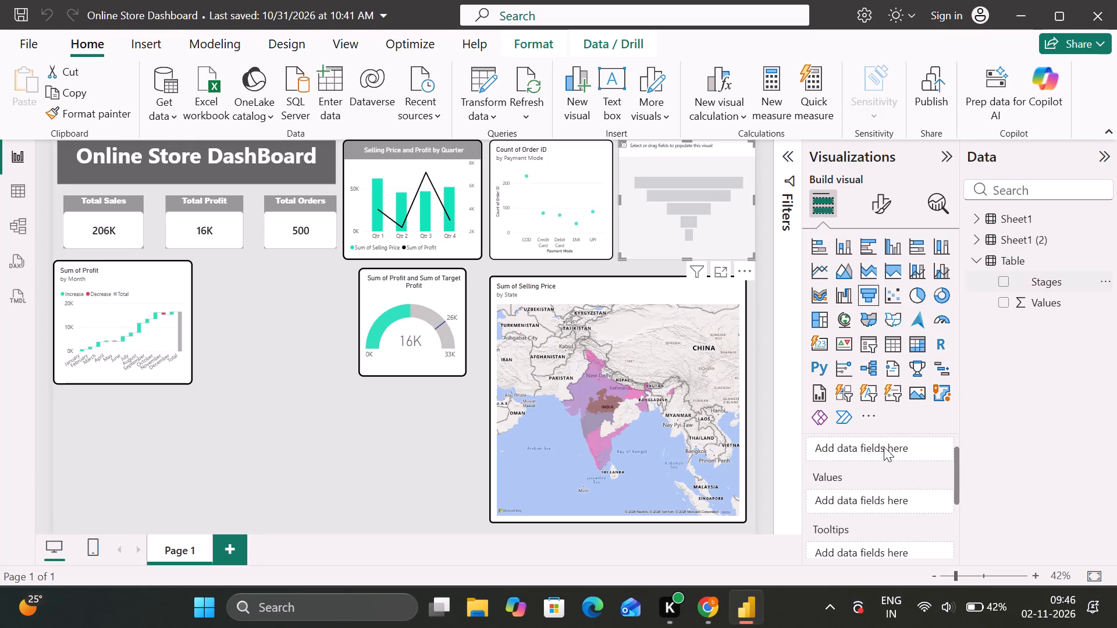
pyautogui.moveTo(1052, 308); pyautogui.dragTo(974, 442)
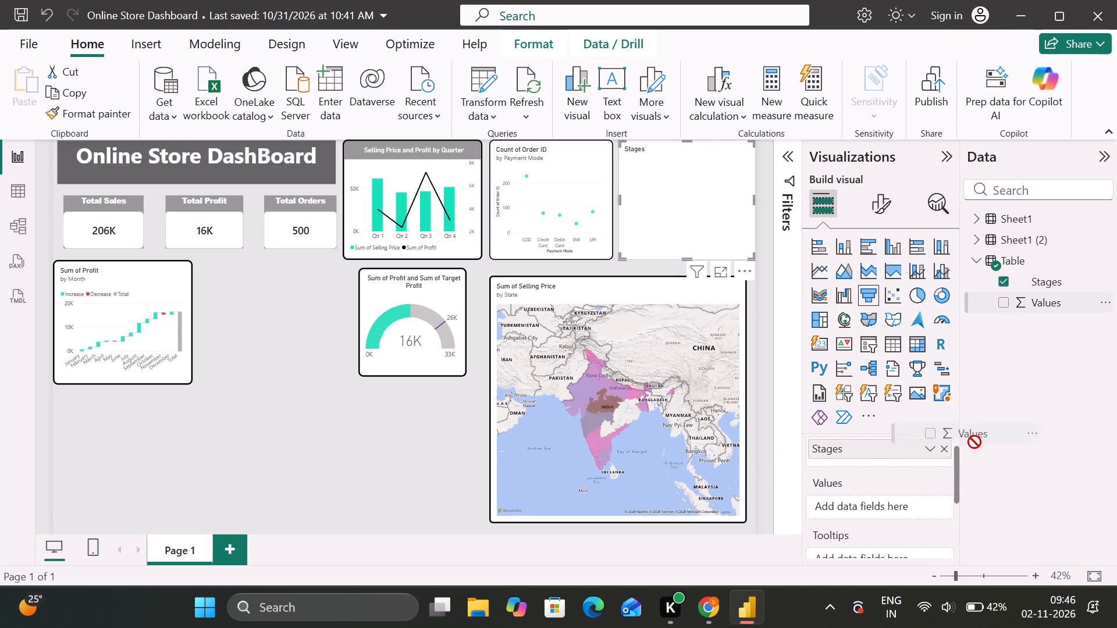
pyautogui.moveTo(974, 442); pyautogui.dragTo(893, 512)
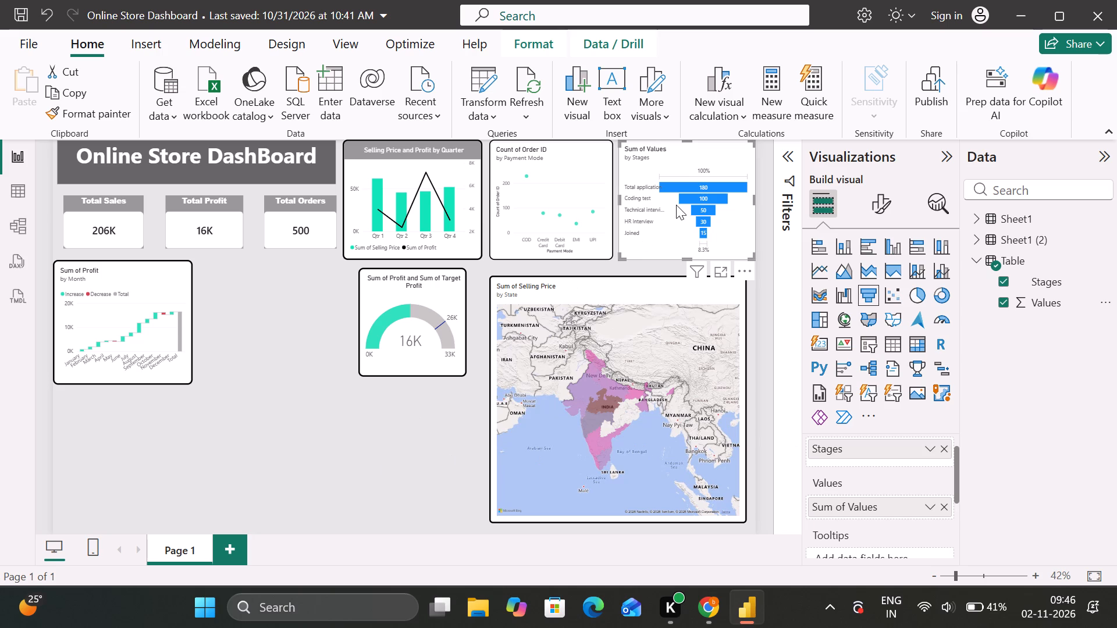
# Move the funnel chart into the gap between the Sum of Profit by Month chart and the gauge, and enlarge it slightly.
pyautogui.moveTo(676, 205); pyautogui.dragTo(266, 327)
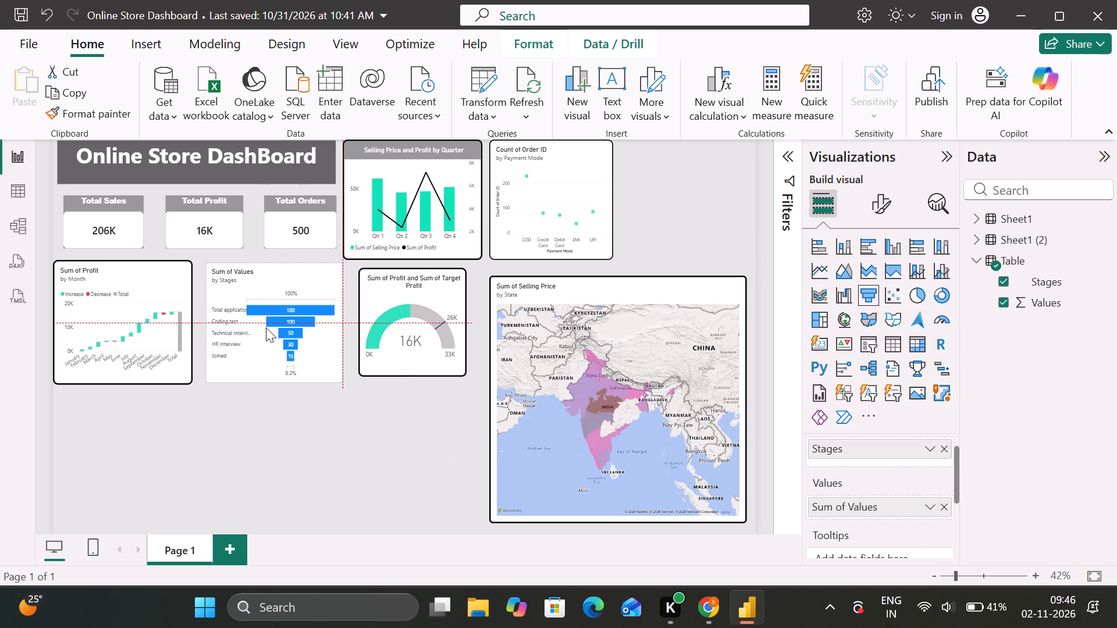
pyautogui.moveTo(266, 327); pyautogui.dragTo(258, 324)
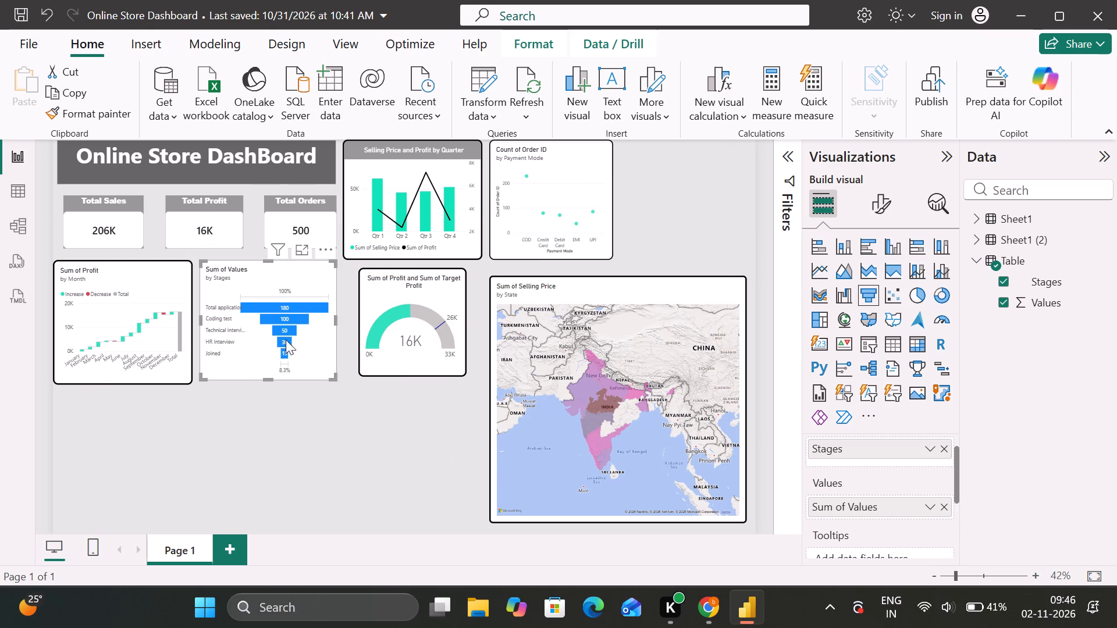
pyautogui.moveTo(335, 379); pyautogui.dragTo(351, 389)
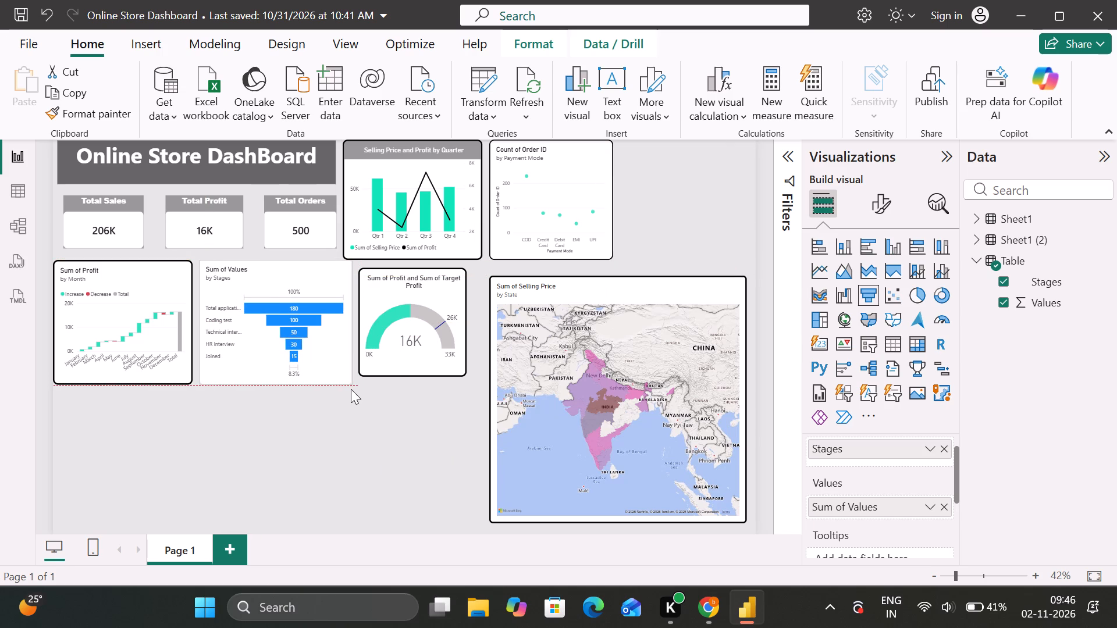
pyautogui.moveTo(351, 389); pyautogui.dragTo(351, 390)
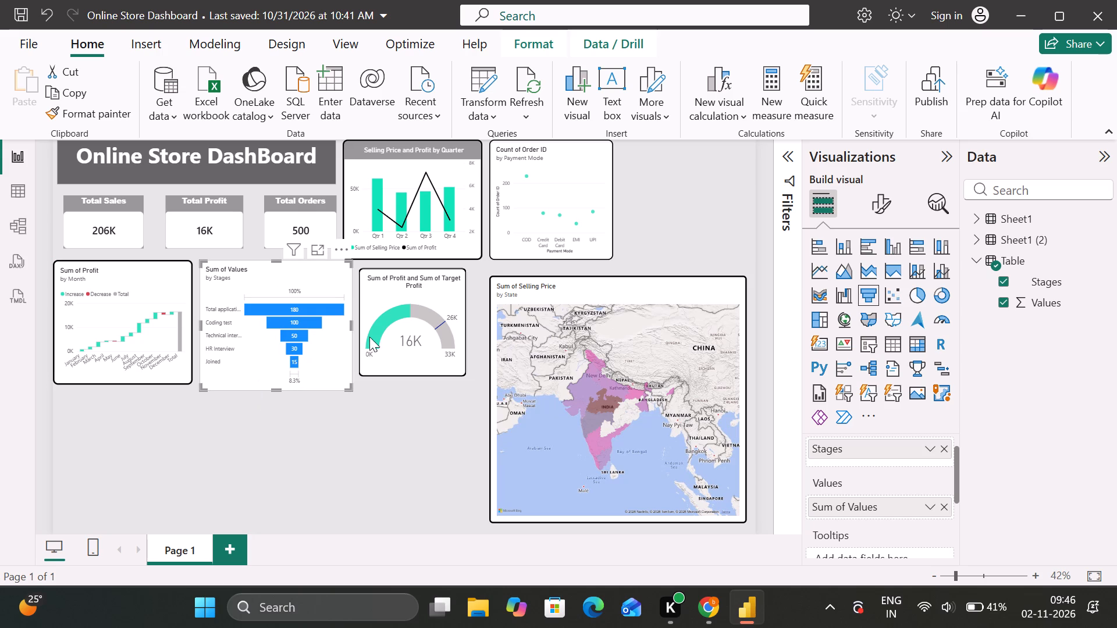
# Move the Sum of Profit and Sum of Target Profit gauge into the top row beside the Count of Order ID chart.
pyautogui.moveTo(396, 336); pyautogui.dragTo(683, 206)
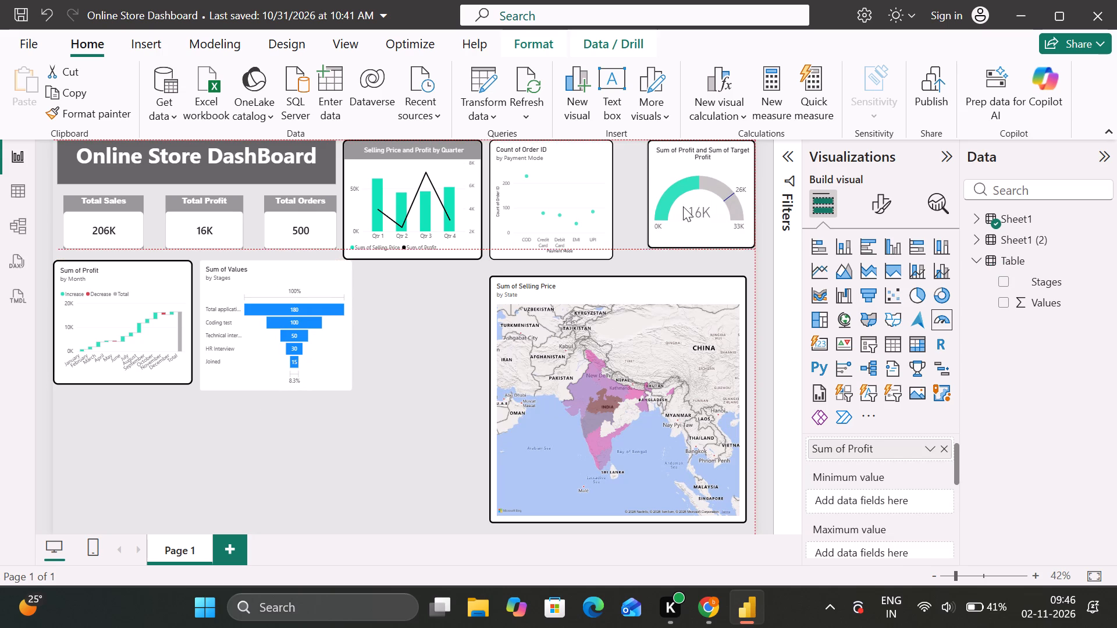
pyautogui.moveTo(683, 206); pyautogui.dragTo(668, 207)
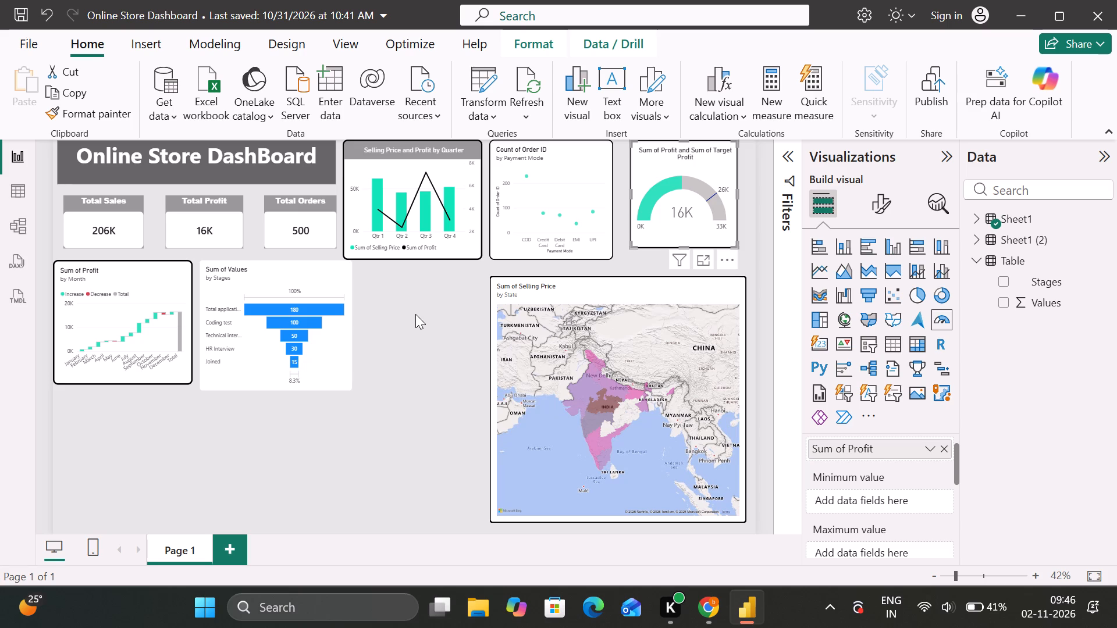
# Move the funnel chart into the space beneath the Selling Price and Profit by Quarter chart.
pyautogui.click(311, 304)
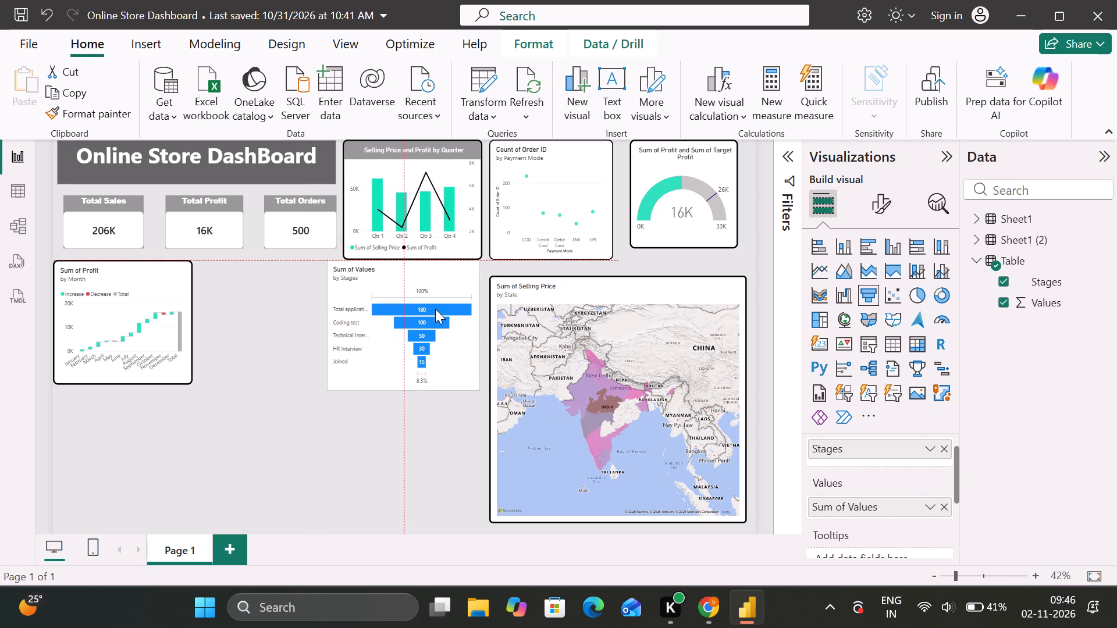
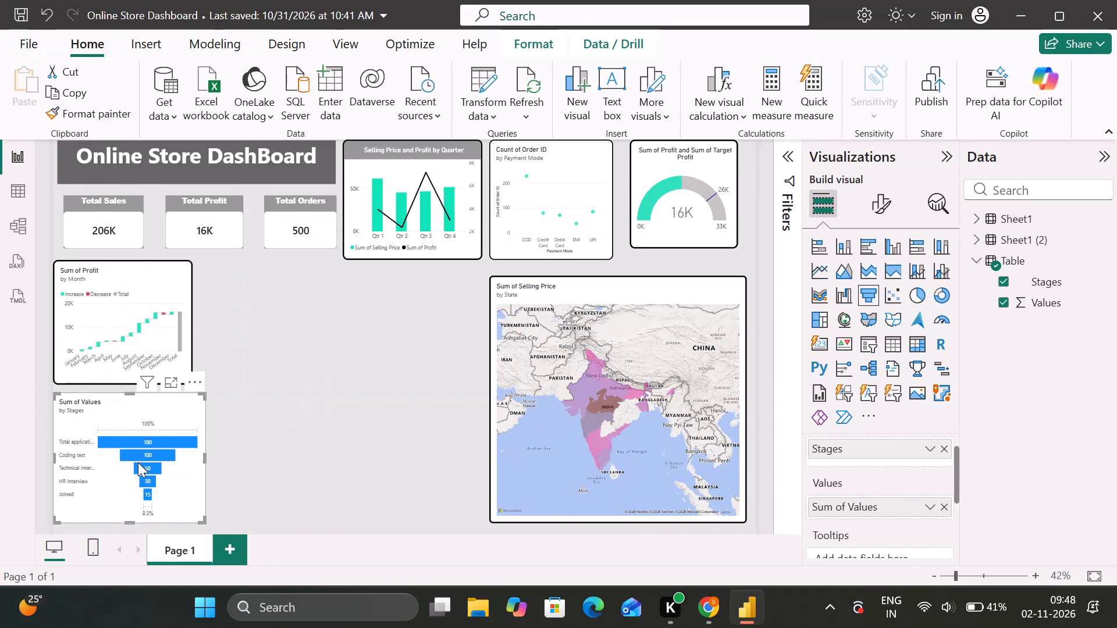
# Shrink the funnel chart until its width matches the Sum of Profit by Month chart directly above it.
pyautogui.moveTo(201, 398); pyautogui.dragTo(192, 399)
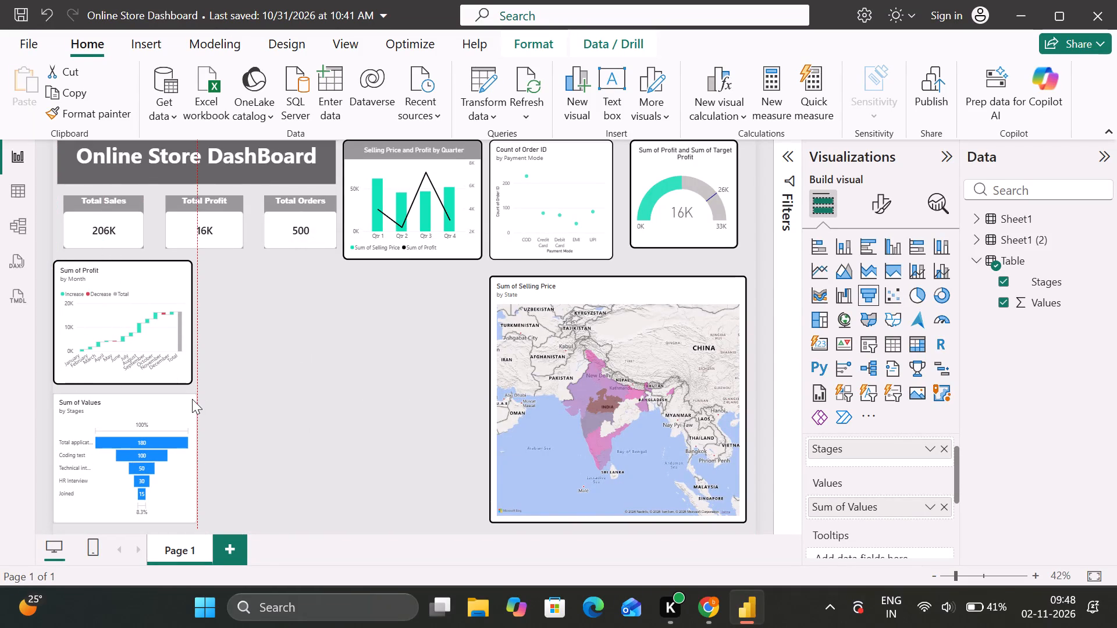
pyautogui.moveTo(192, 399); pyautogui.dragTo(188, 399)
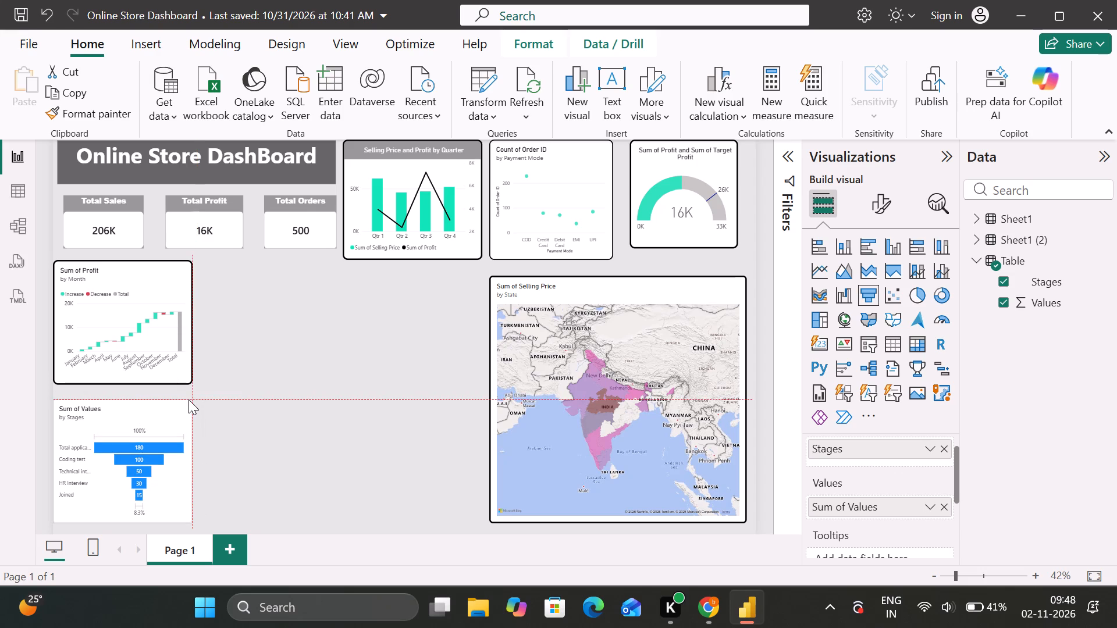
pyautogui.moveTo(188, 399); pyautogui.dragTo(188, 398)
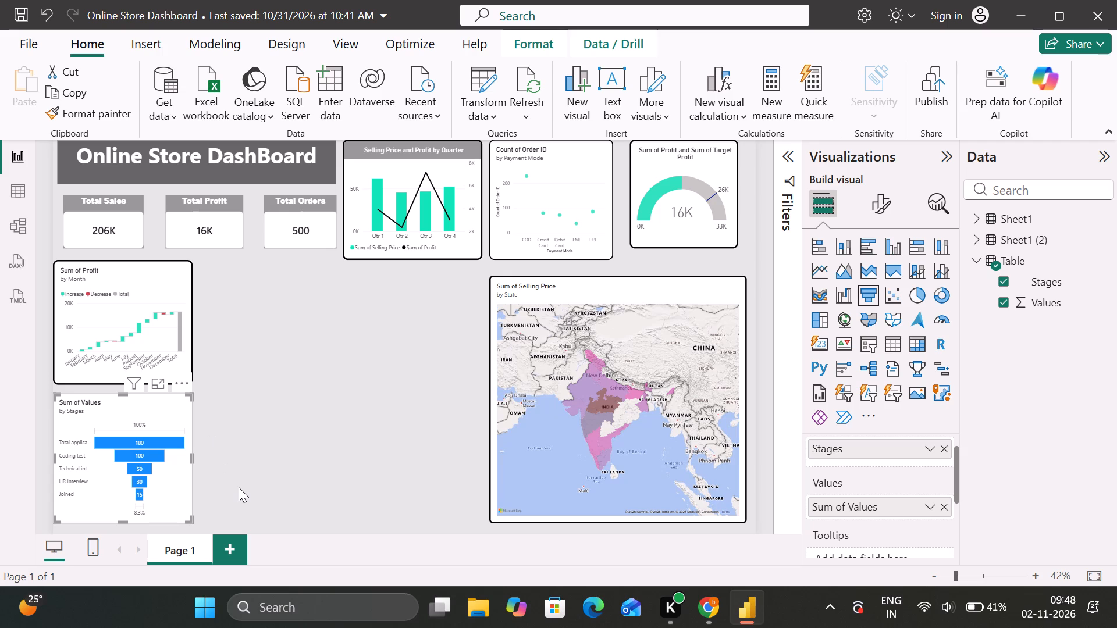
pyautogui.hscroll(3, 239, 487)
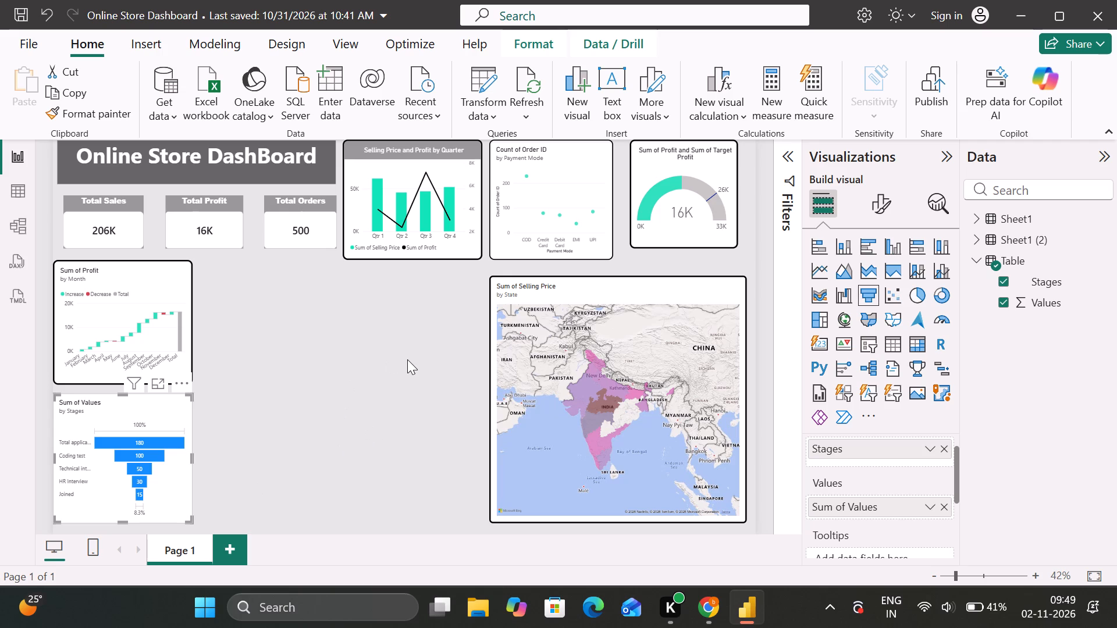
pyautogui.click(407, 359)
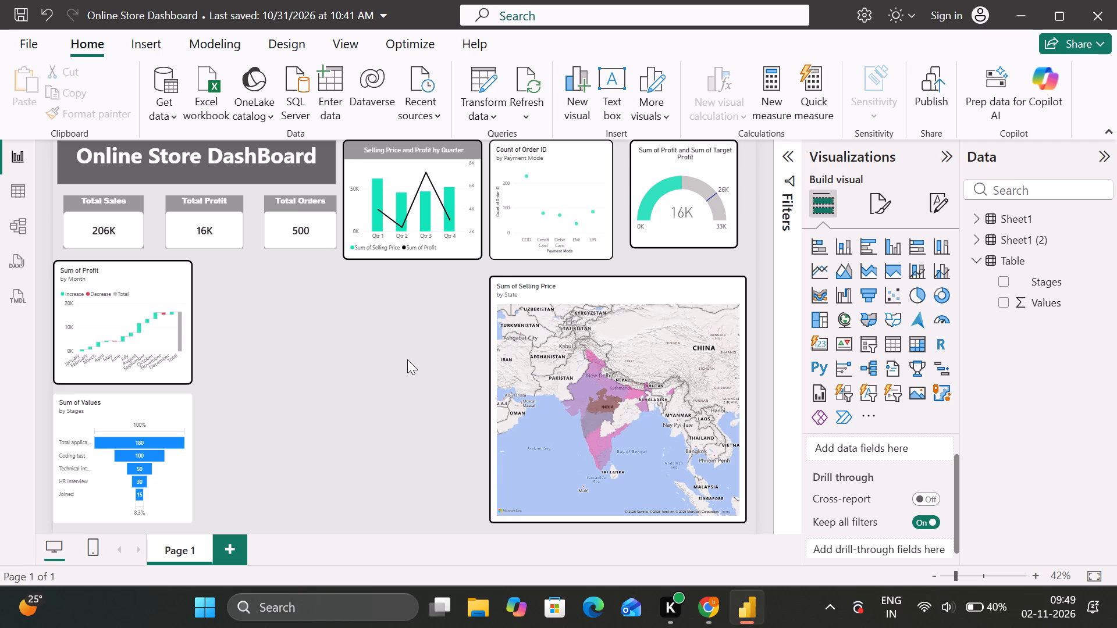
# Enable individual colours for every stage of the funnel chart.
pyautogui.click(98, 461)
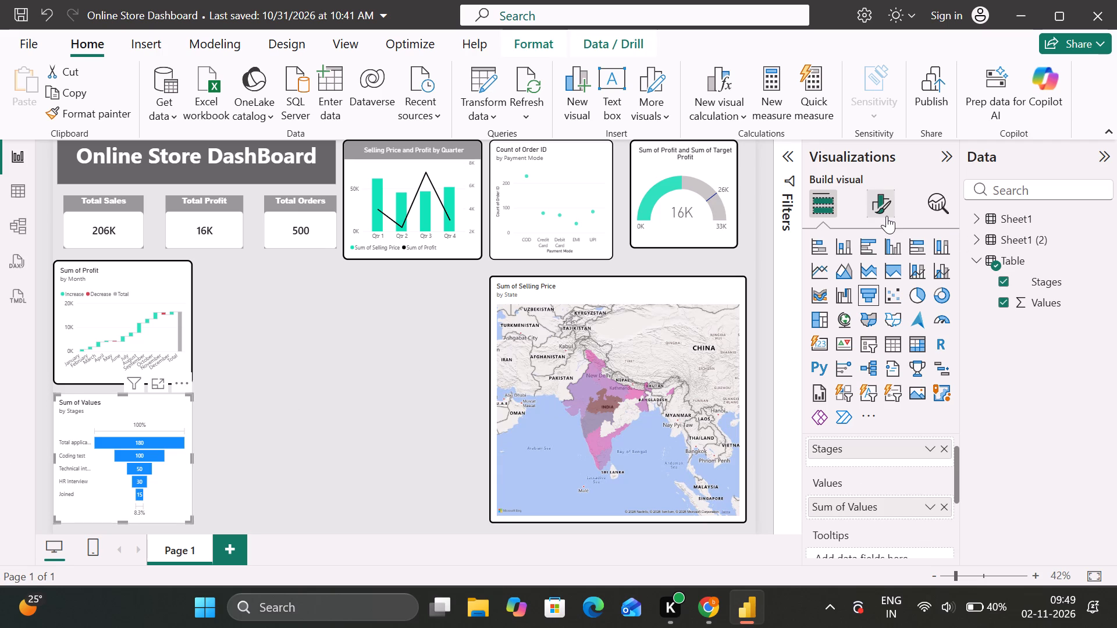
pyautogui.click(887, 216)
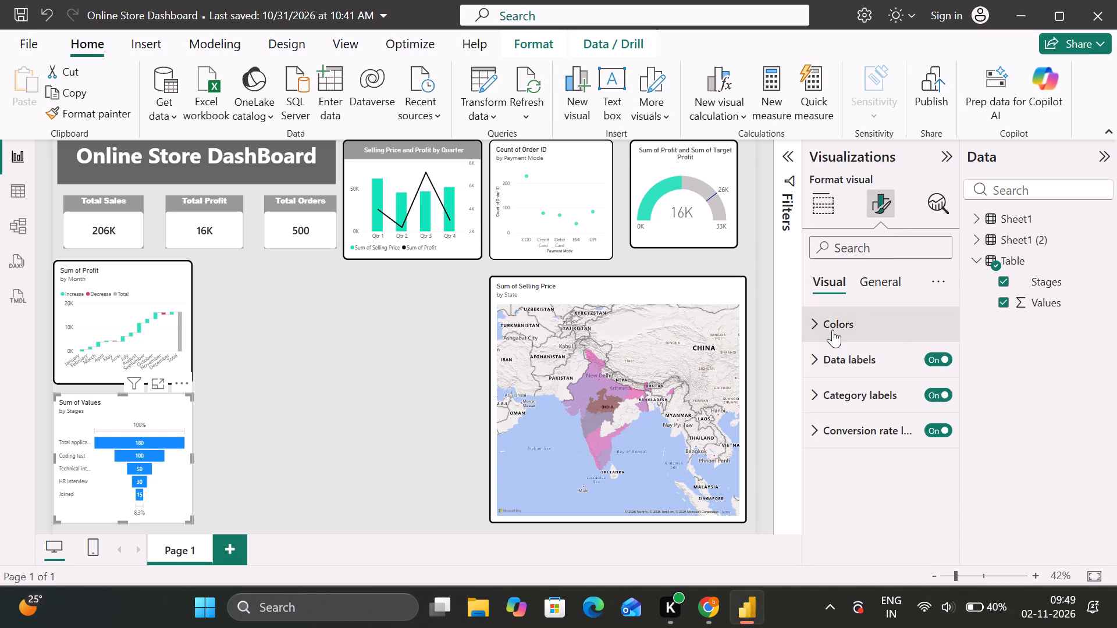
pyautogui.click(833, 330)
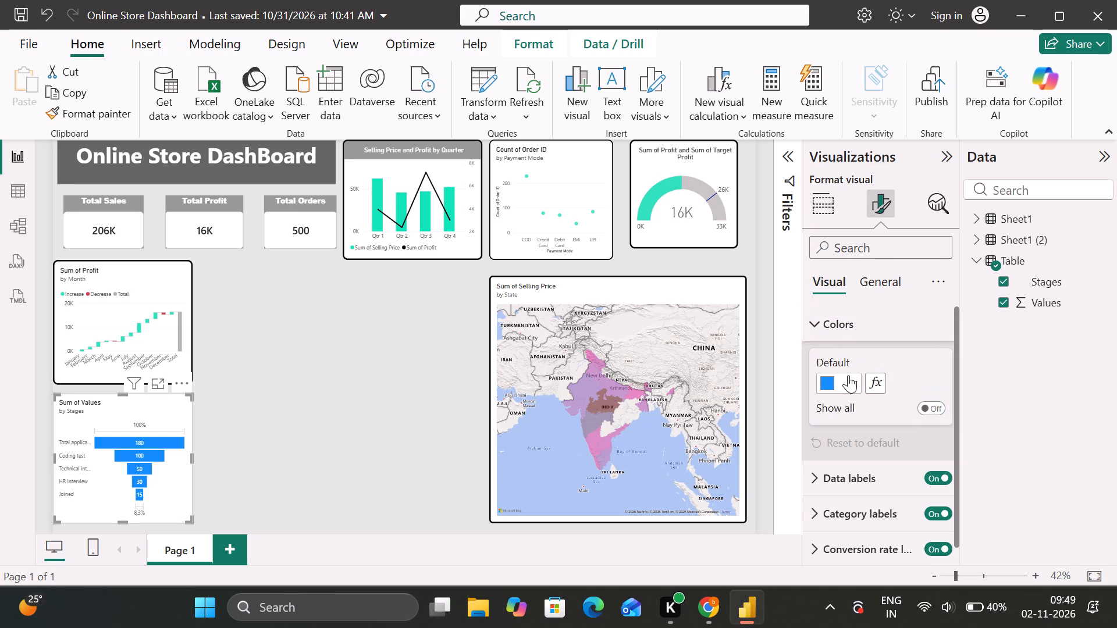
pyautogui.click(848, 381)
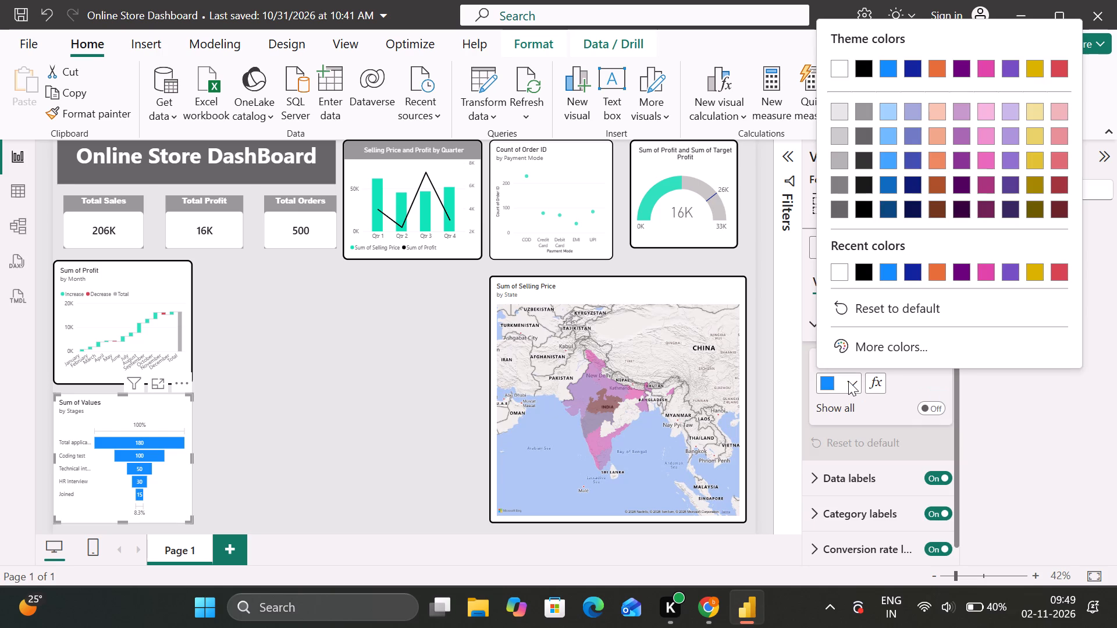
pyautogui.click(848, 381)
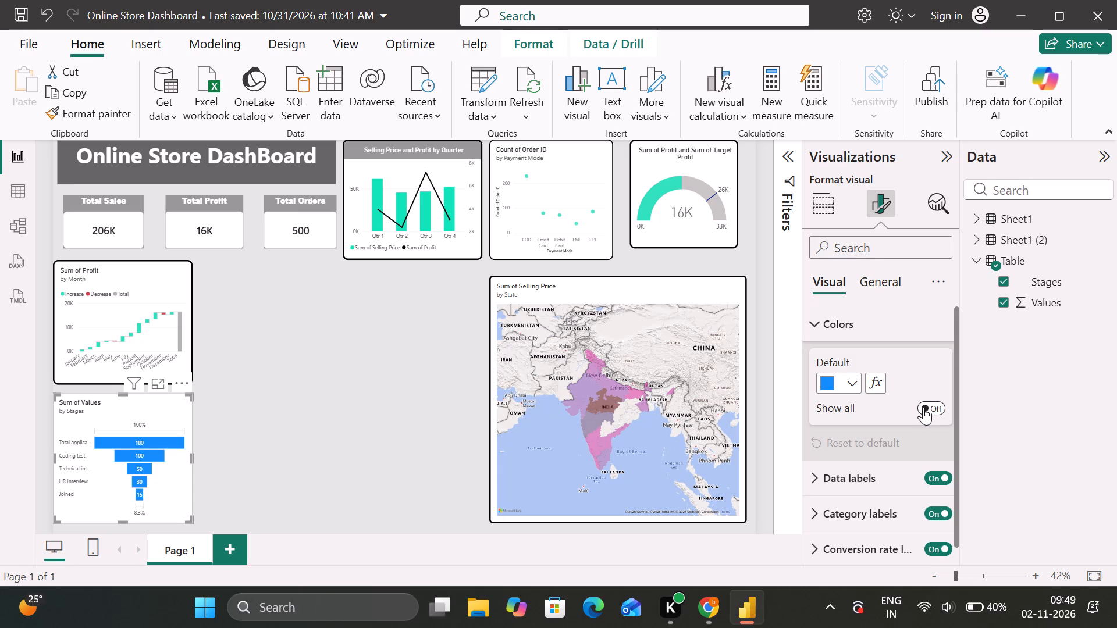
pyautogui.click(923, 407)
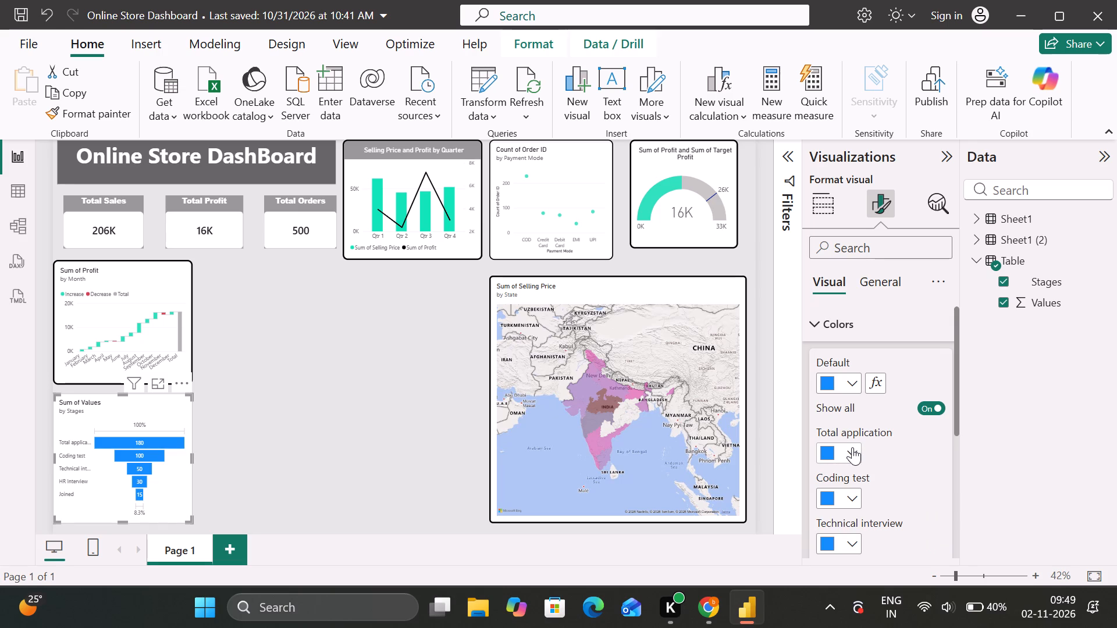
# Set the funnel chart's Total application colour to the custom teal #0AD2B4.
pyautogui.click(852, 447)
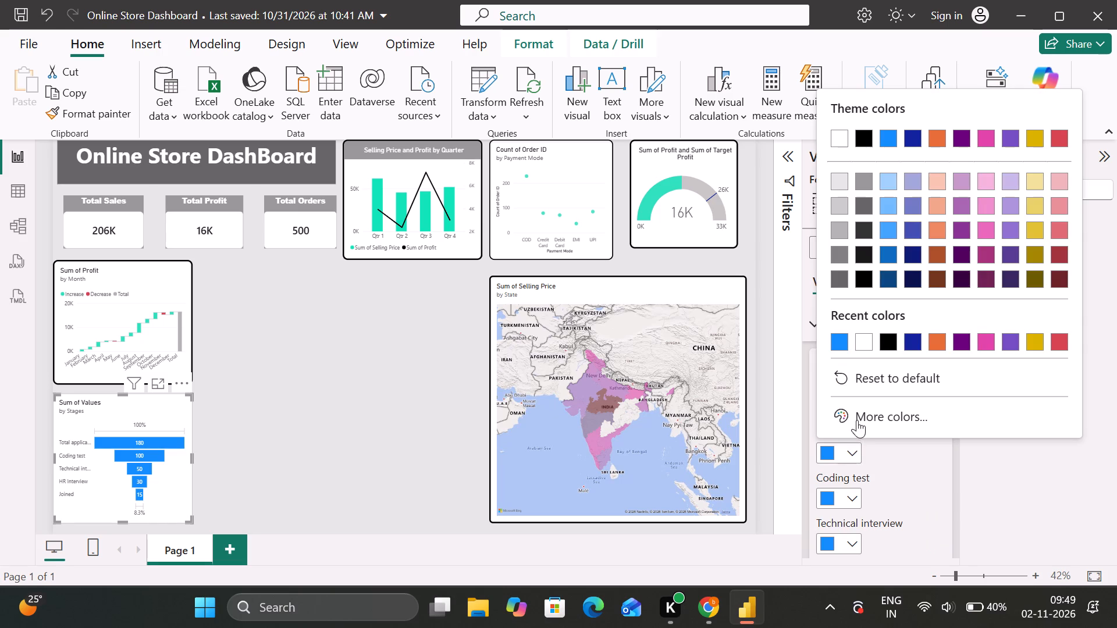
pyautogui.click(862, 413)
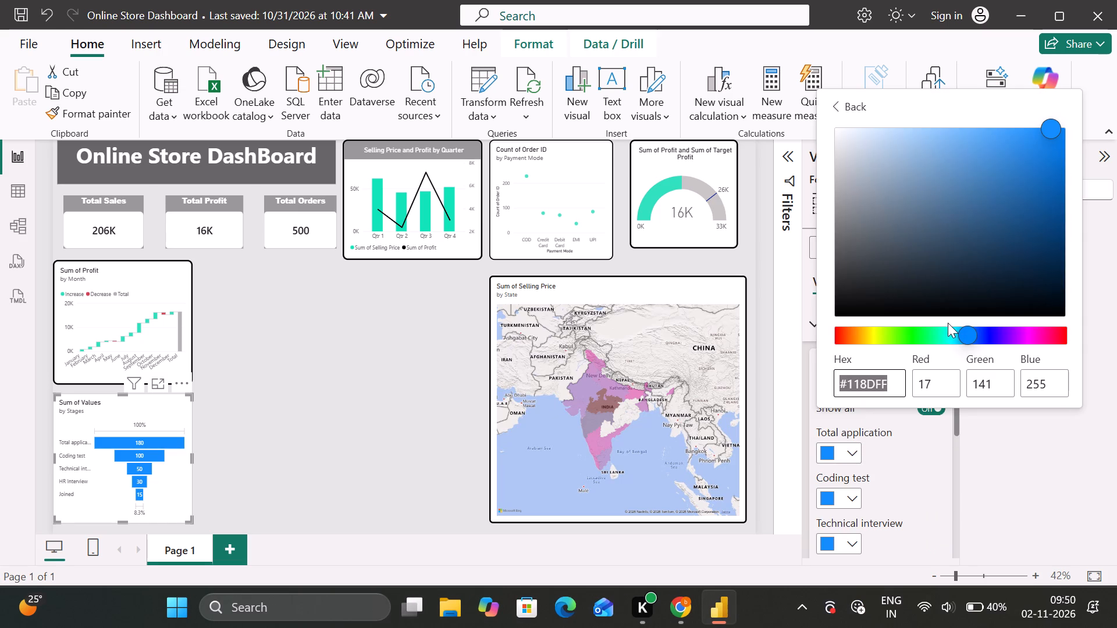
pyautogui.click(944, 335)
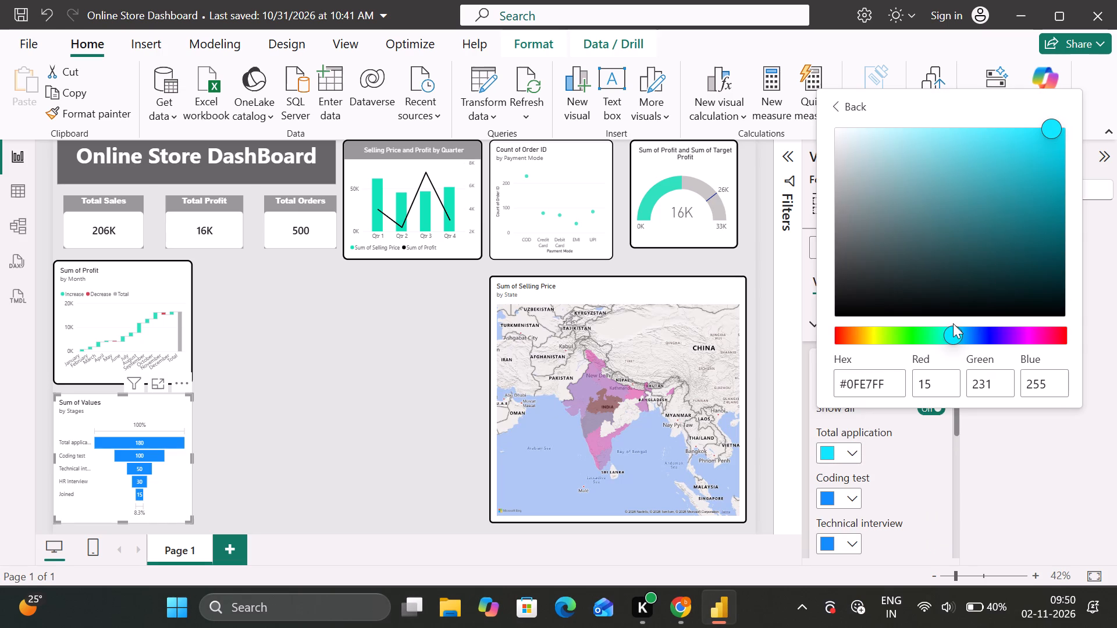
pyautogui.click(941, 334)
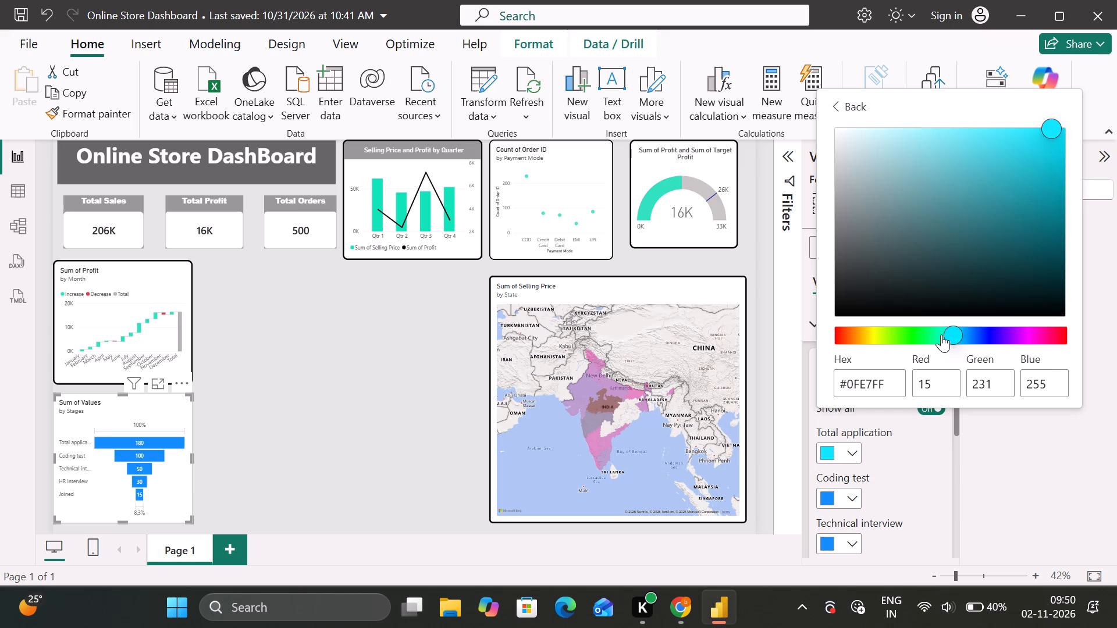
pyautogui.click(939, 334)
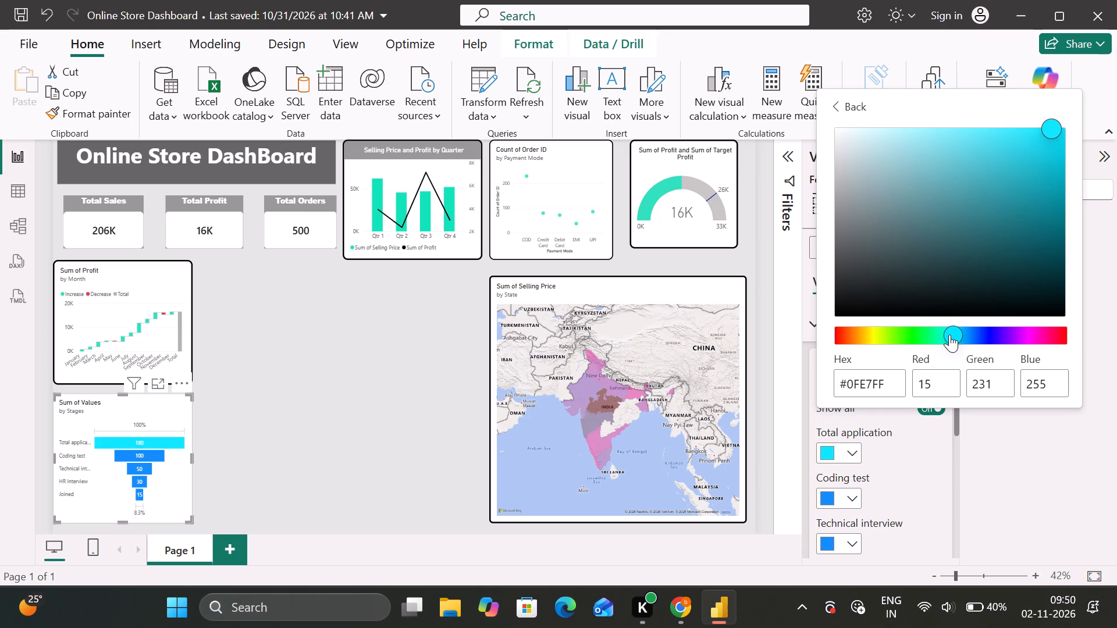
pyautogui.moveTo(952, 334); pyautogui.dragTo(934, 335)
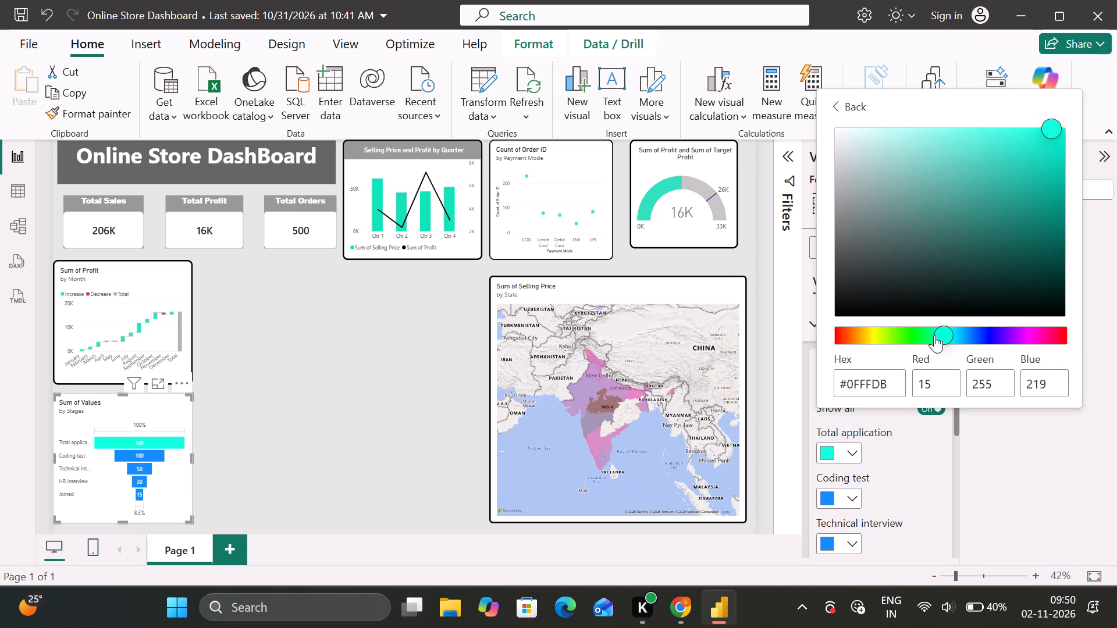
pyautogui.click(1054, 161)
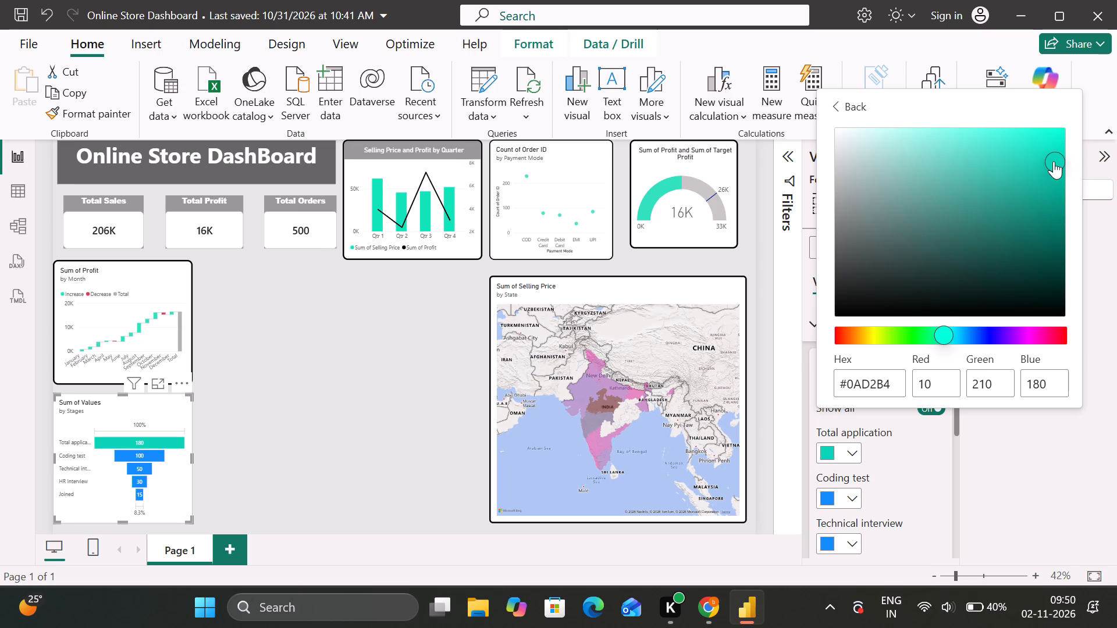
pyautogui.click(855, 490)
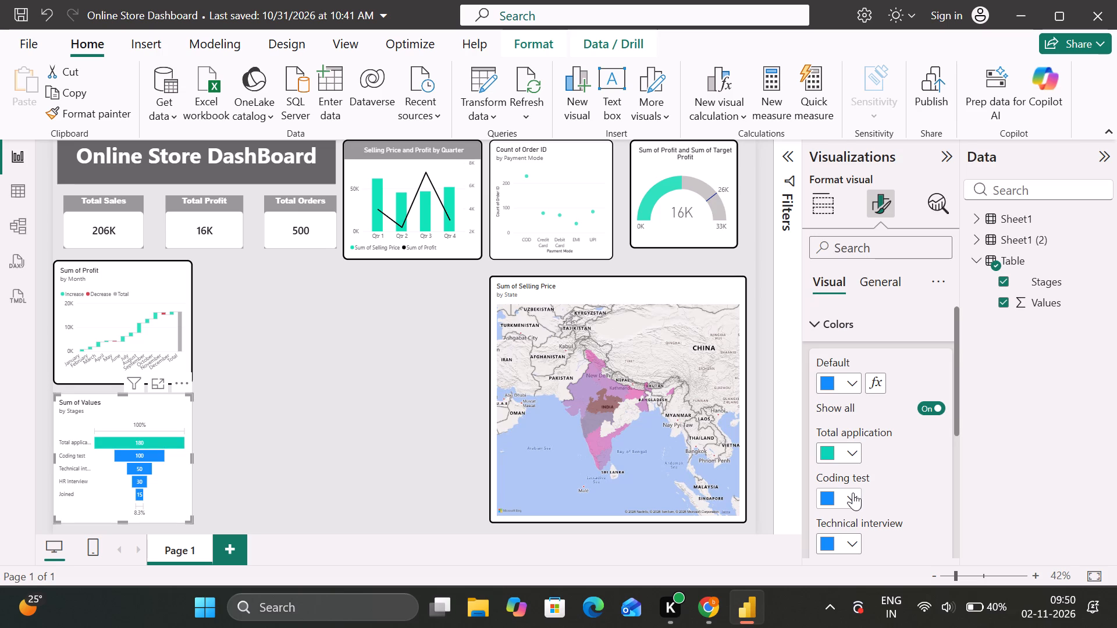
# Set the funnel chart's Coding test colour to the orange theme colour.
pyautogui.click(853, 493)
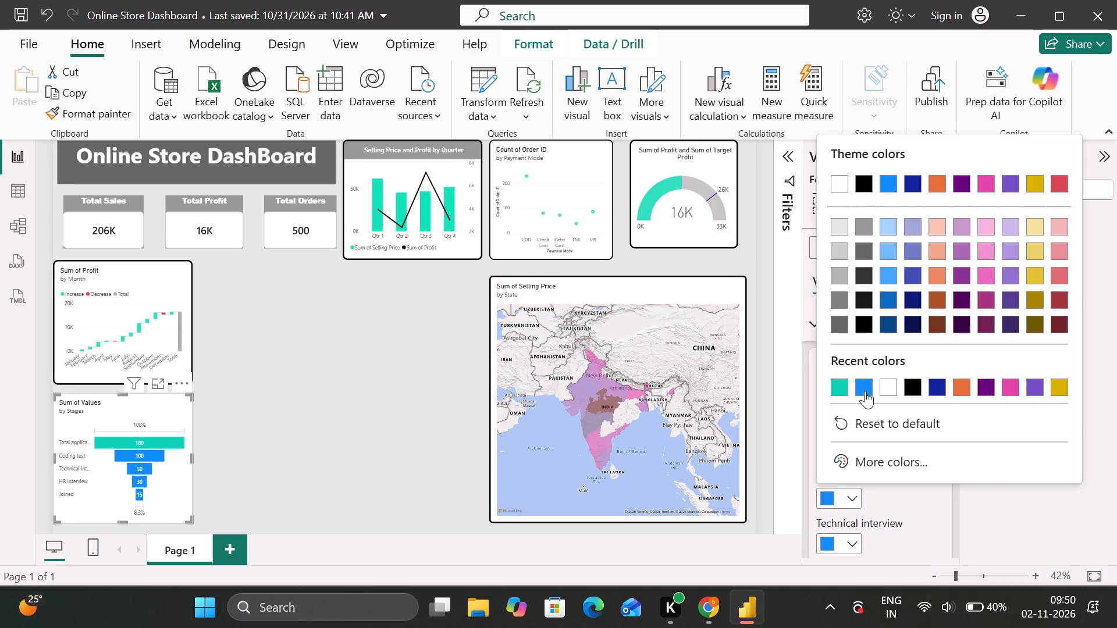
pyautogui.click(865, 391)
pyautogui.click(848, 503)
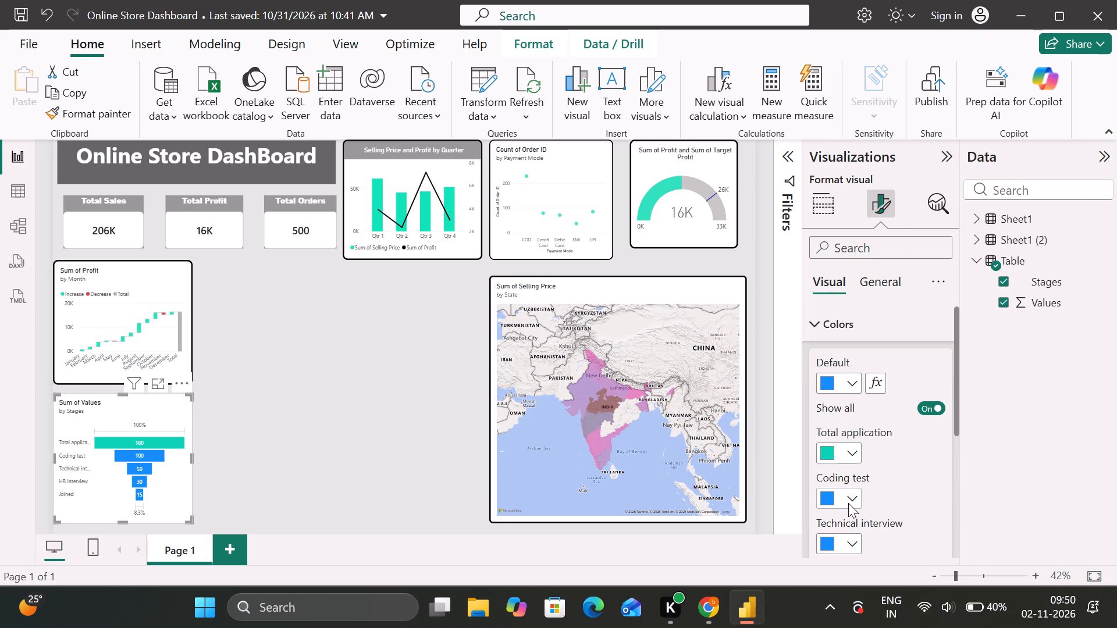
pyautogui.click(940, 183)
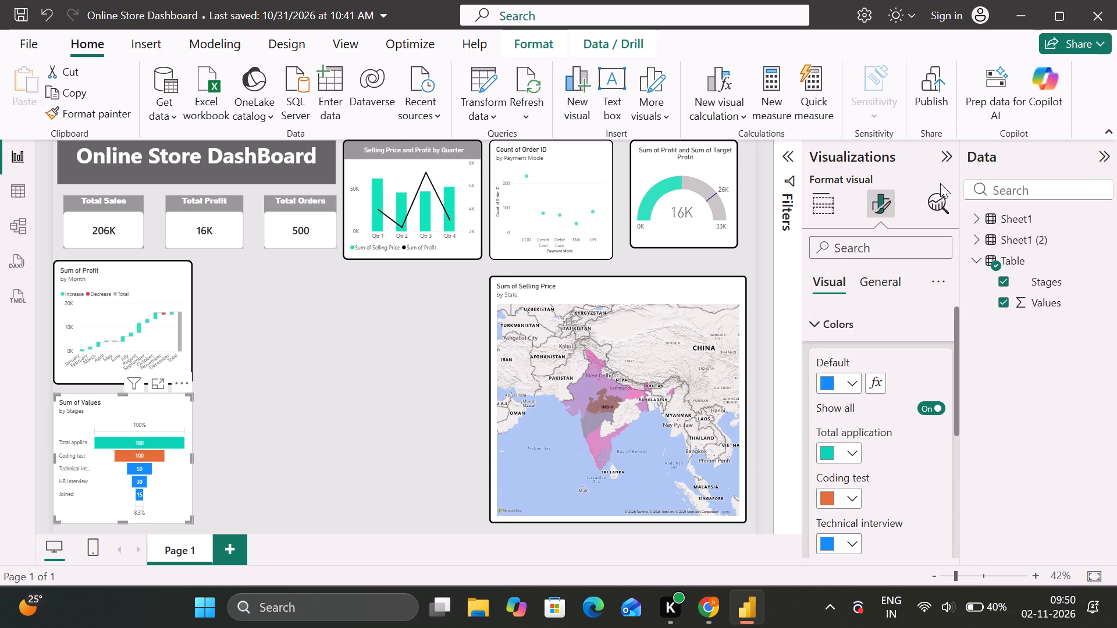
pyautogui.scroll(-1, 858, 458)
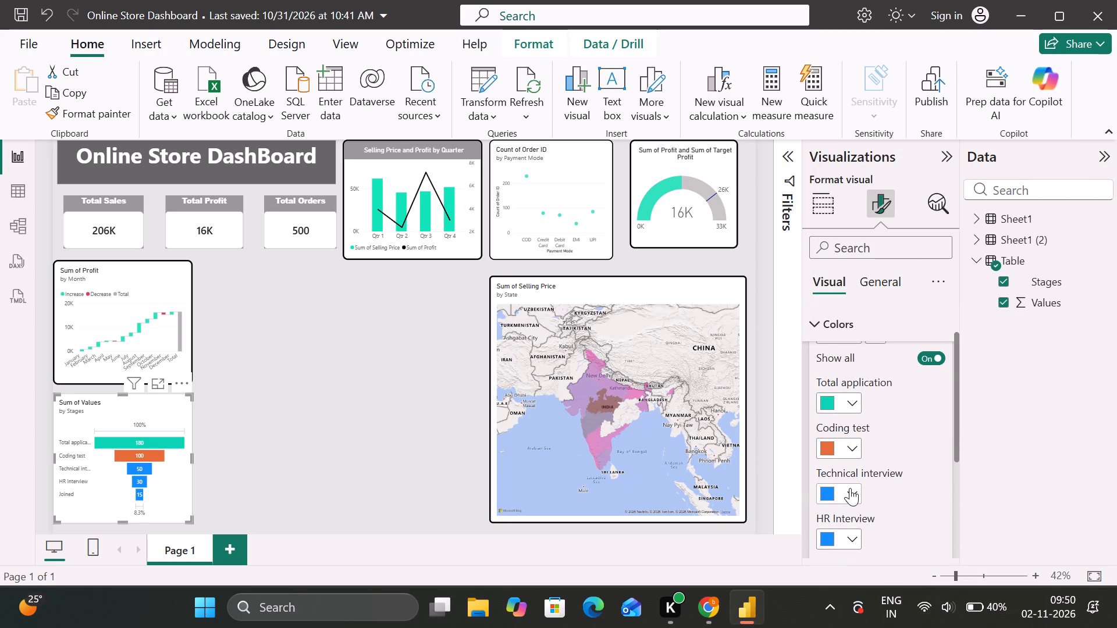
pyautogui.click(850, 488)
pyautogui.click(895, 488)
# Set the funnel chart's HR Interview colour to the dark purple theme colour.
pyautogui.scroll(-1, 895, 488)
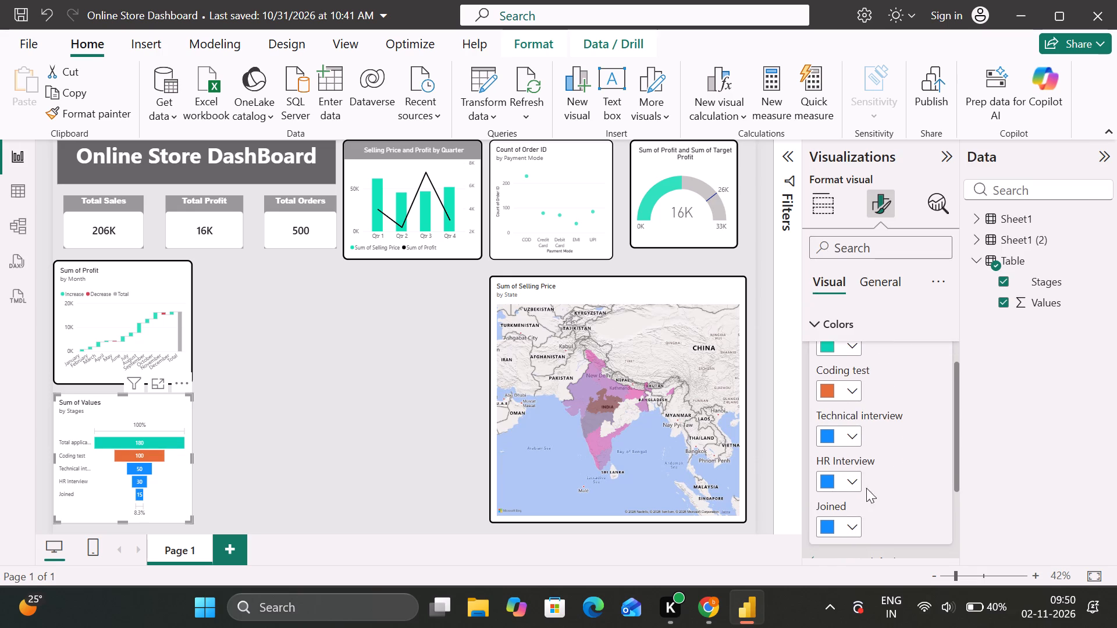
pyautogui.click(858, 484)
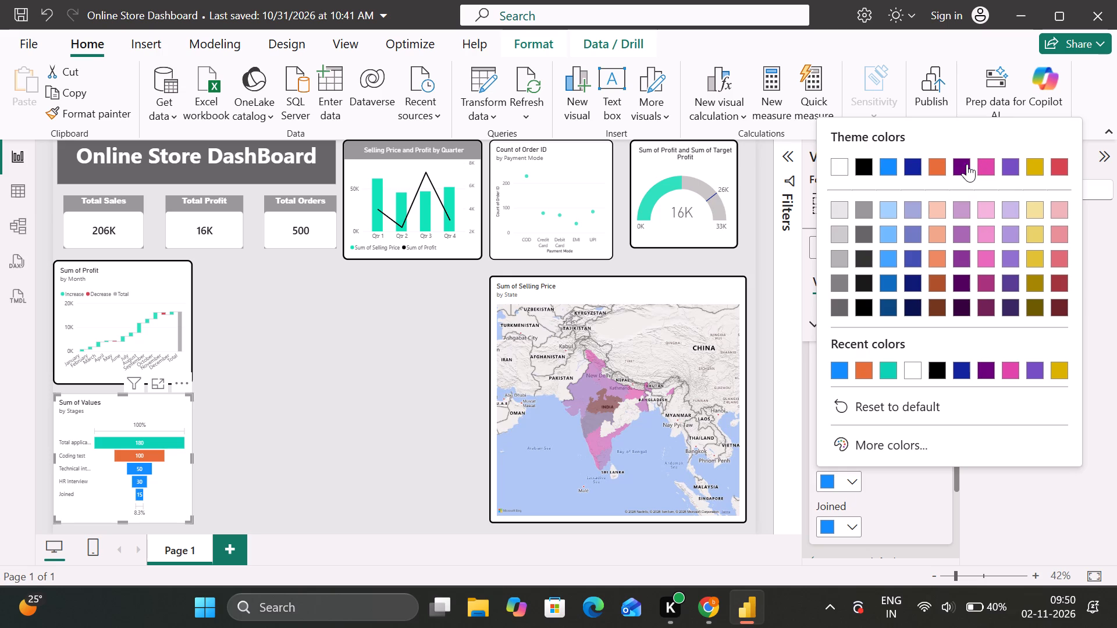
pyautogui.click(966, 165)
pyautogui.click(966, 165)
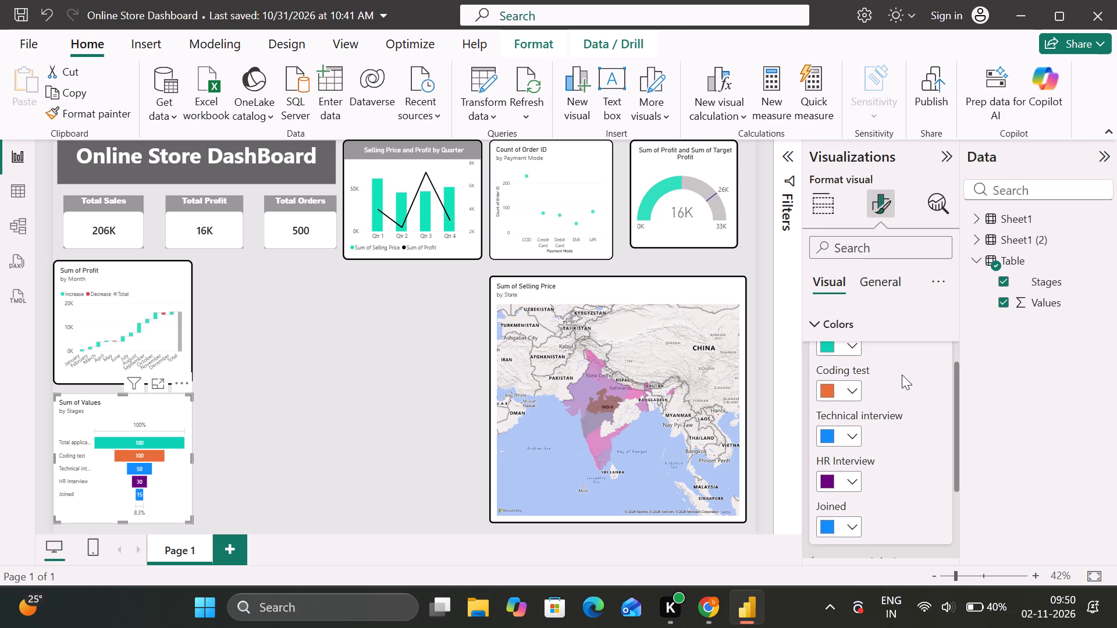
# Try light purple for the funnel chart's Joined stage, replace it with a gold shade, and finish the colour settings.
pyautogui.scroll(-1, 851, 413)
pyautogui.click(847, 432)
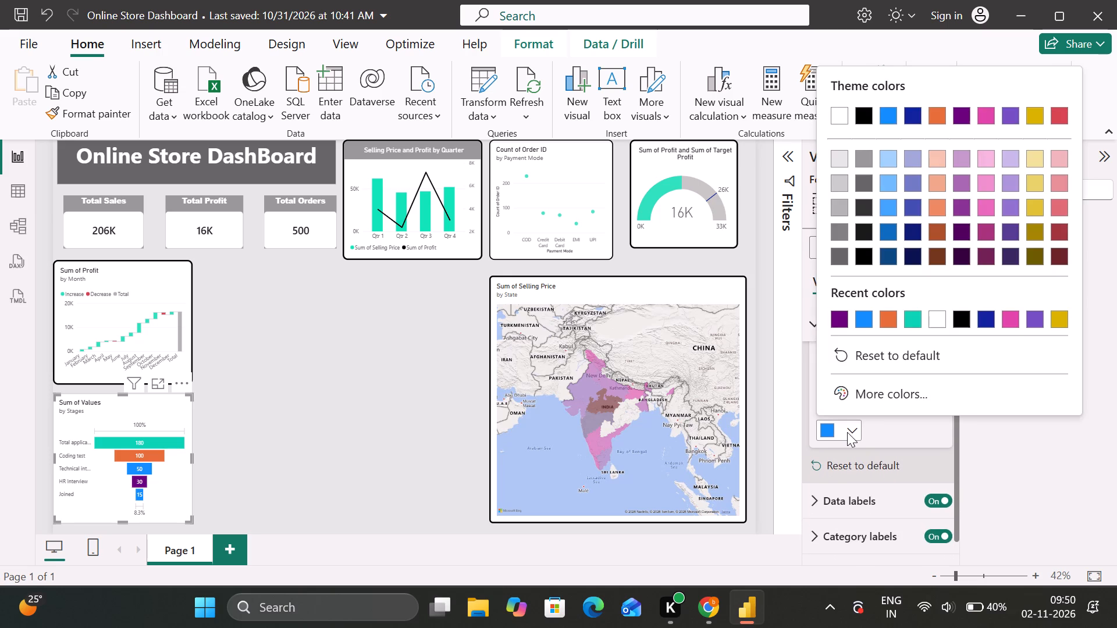
pyautogui.click(959, 163)
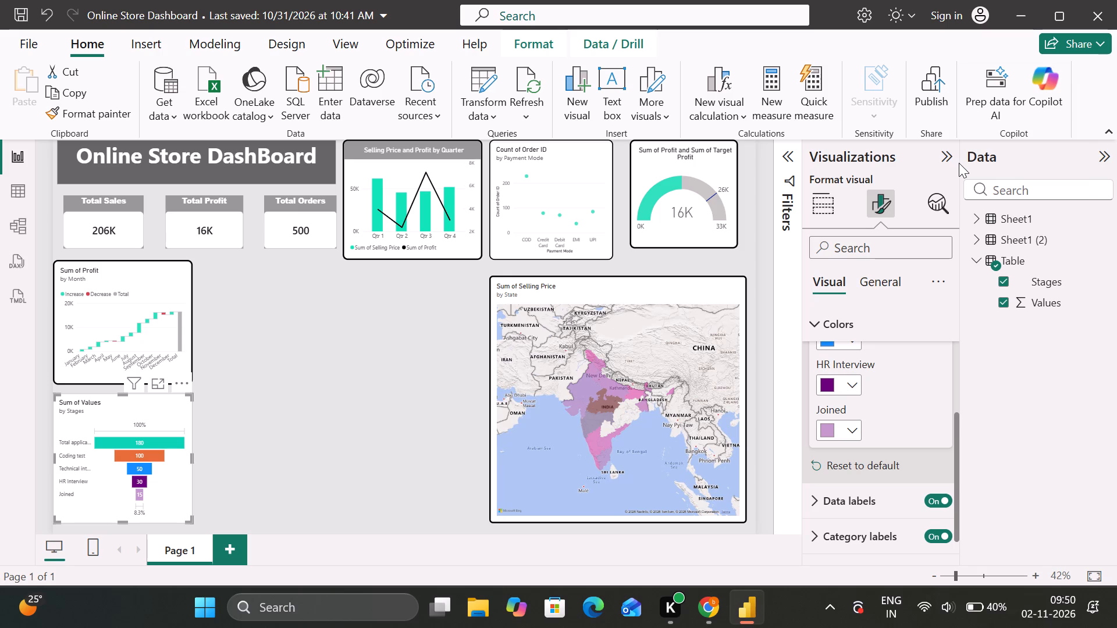
pyautogui.click(858, 437)
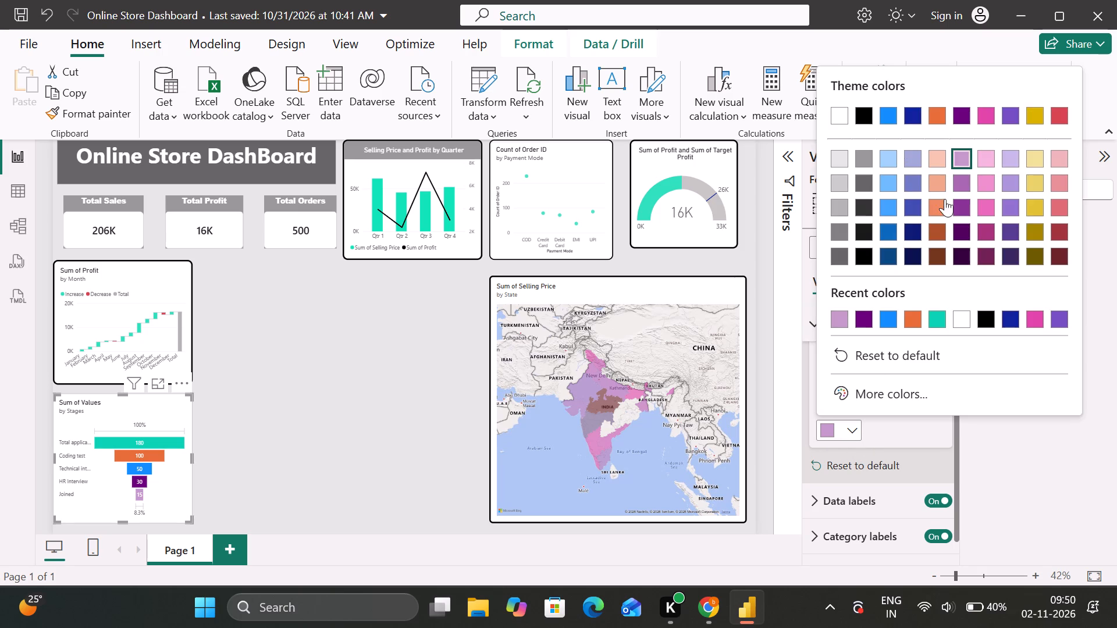
pyautogui.click(1033, 207)
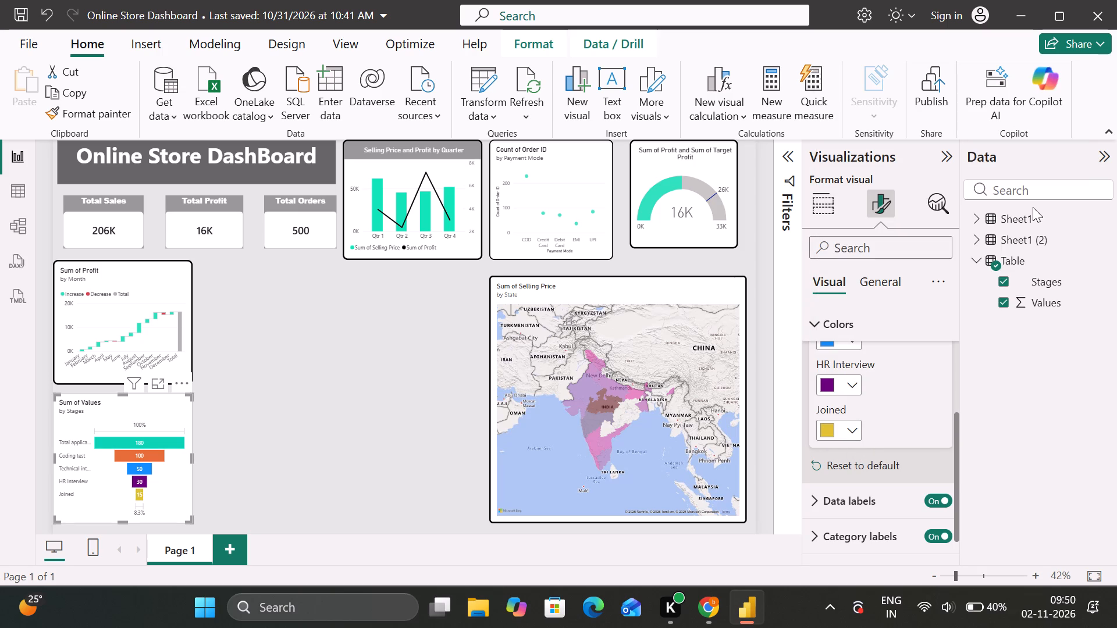
pyautogui.scroll(2, 900, 377)
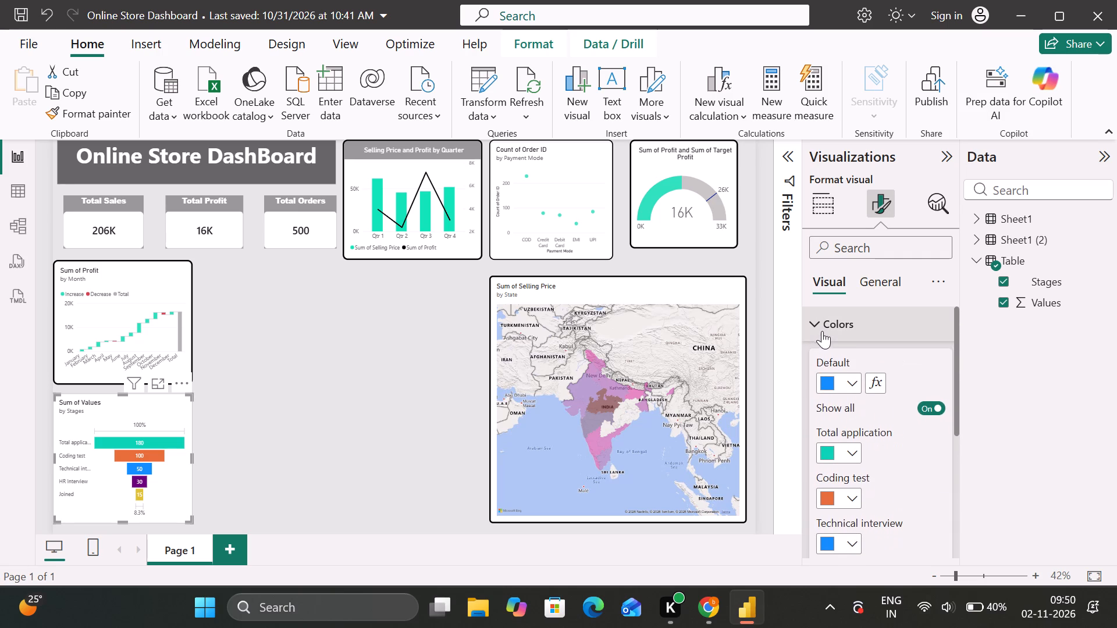
pyautogui.click(822, 330)
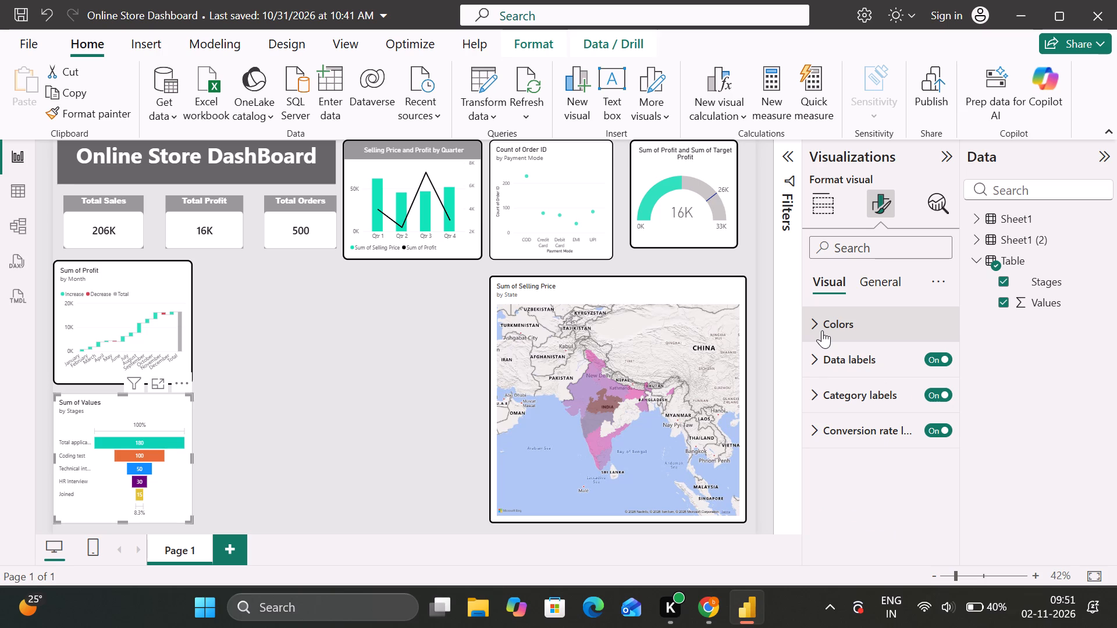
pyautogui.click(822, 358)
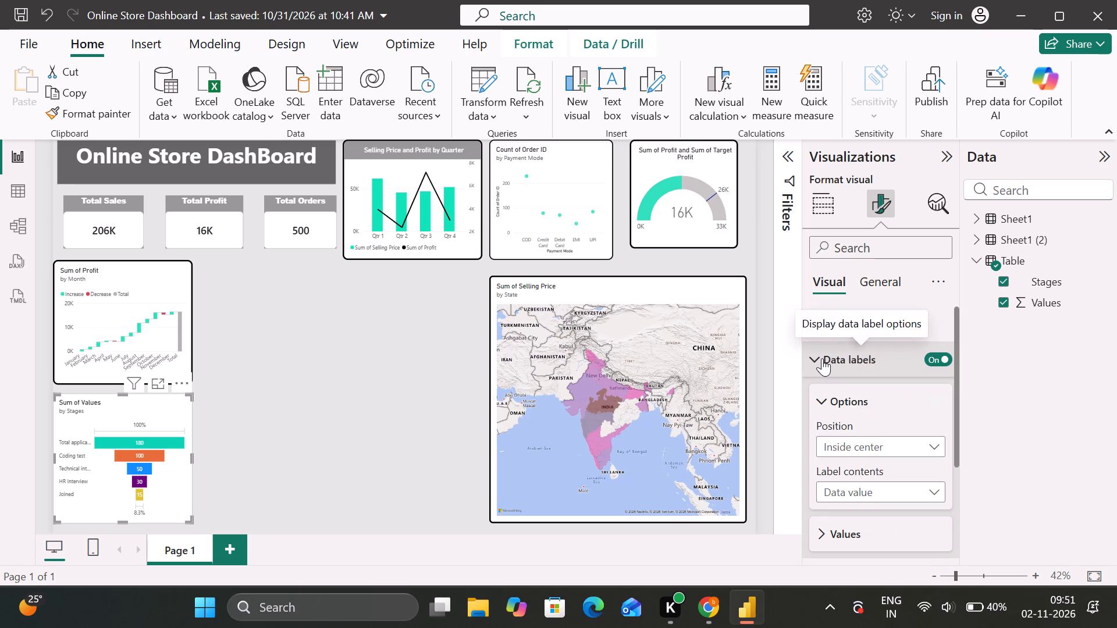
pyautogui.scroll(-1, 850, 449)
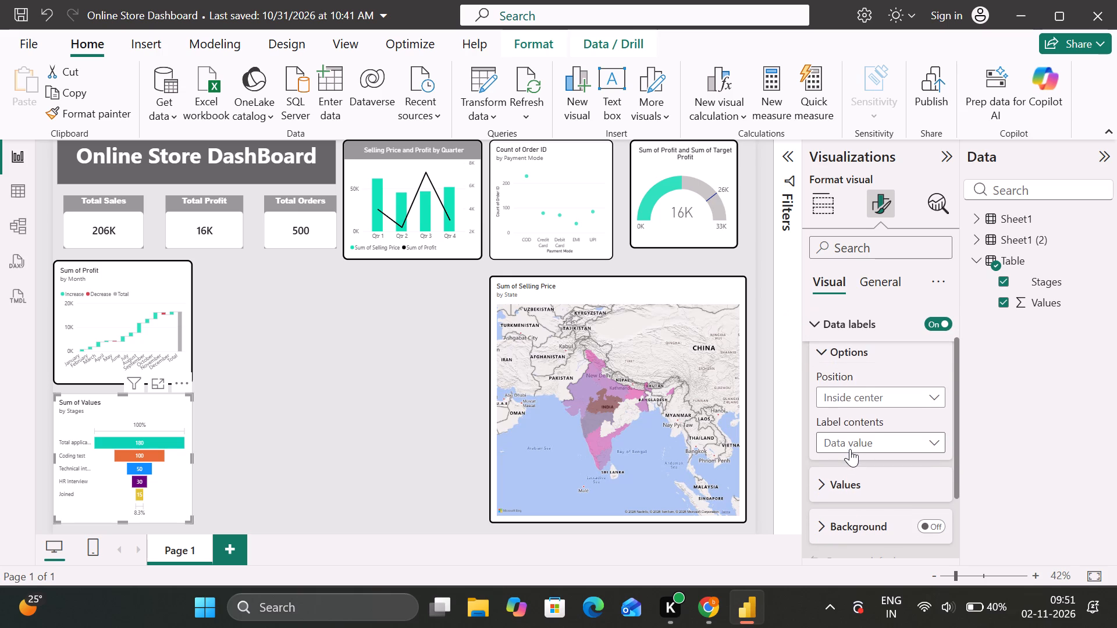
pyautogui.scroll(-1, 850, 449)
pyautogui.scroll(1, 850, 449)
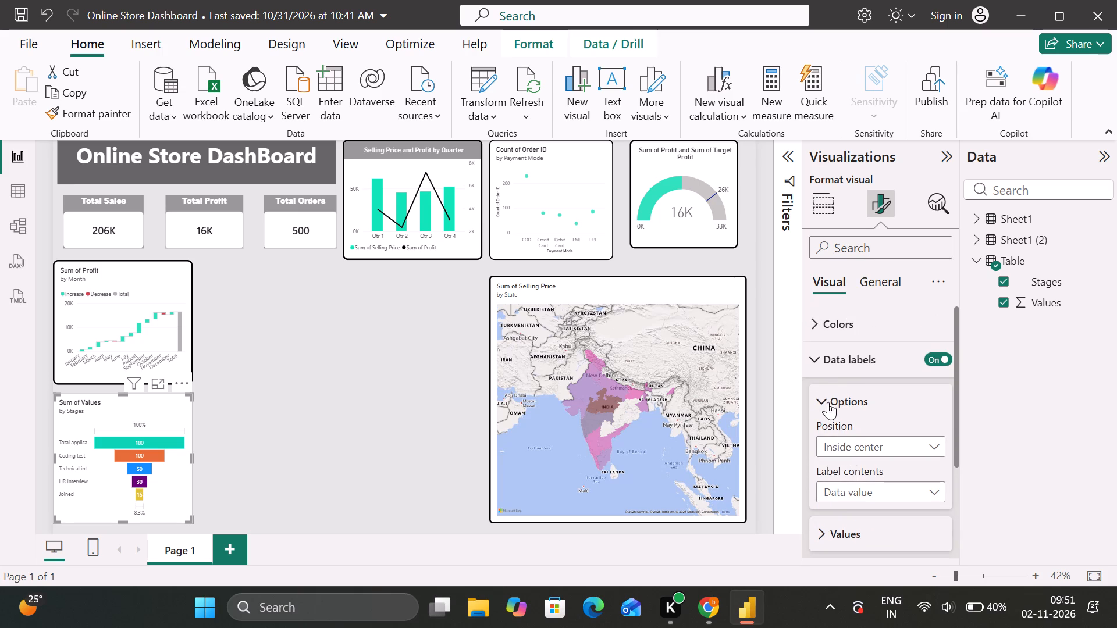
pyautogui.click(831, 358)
# Format the funnel chart's visual border in black with a 5 px width and 11 px rounded corners.
pyautogui.click(881, 286)
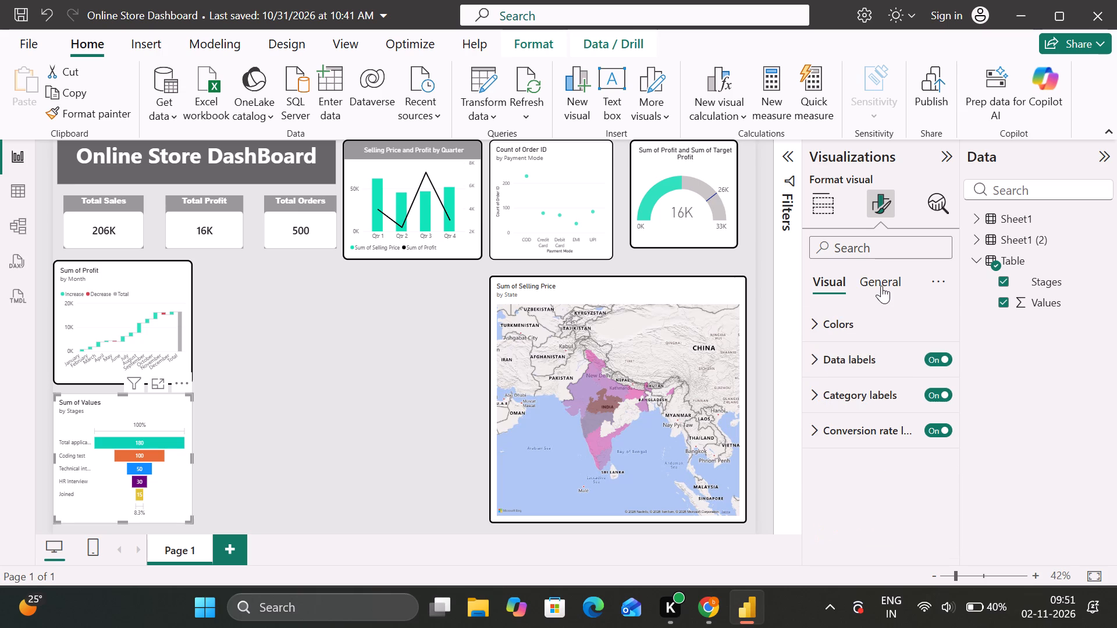
pyautogui.click(859, 391)
pyautogui.scroll(-1, 859, 391)
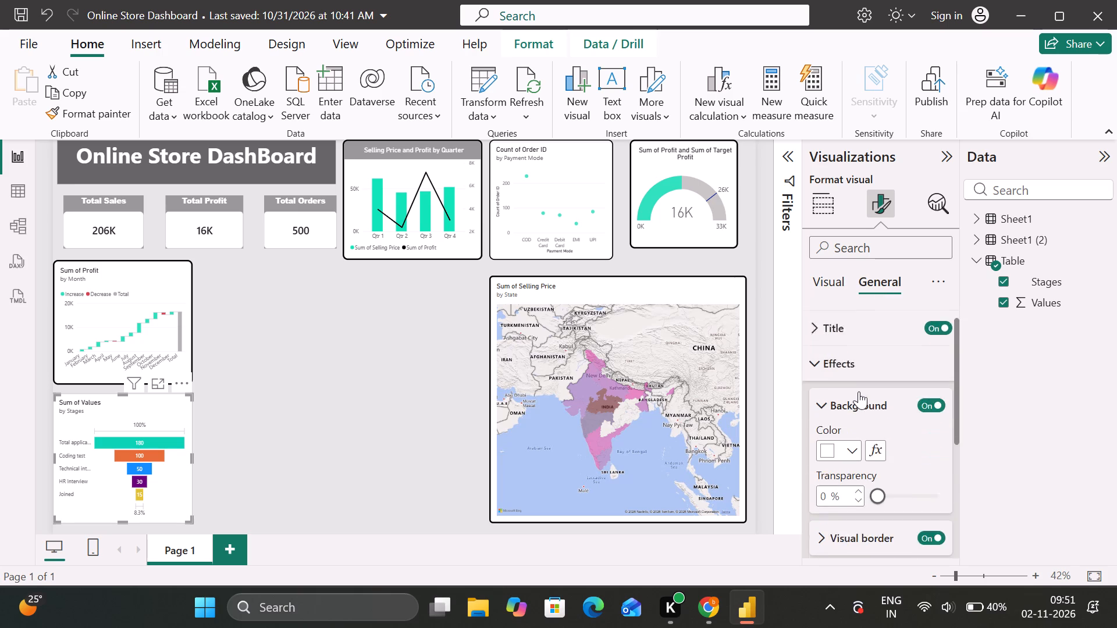
pyautogui.scroll(-1, 859, 391)
pyautogui.click(836, 470)
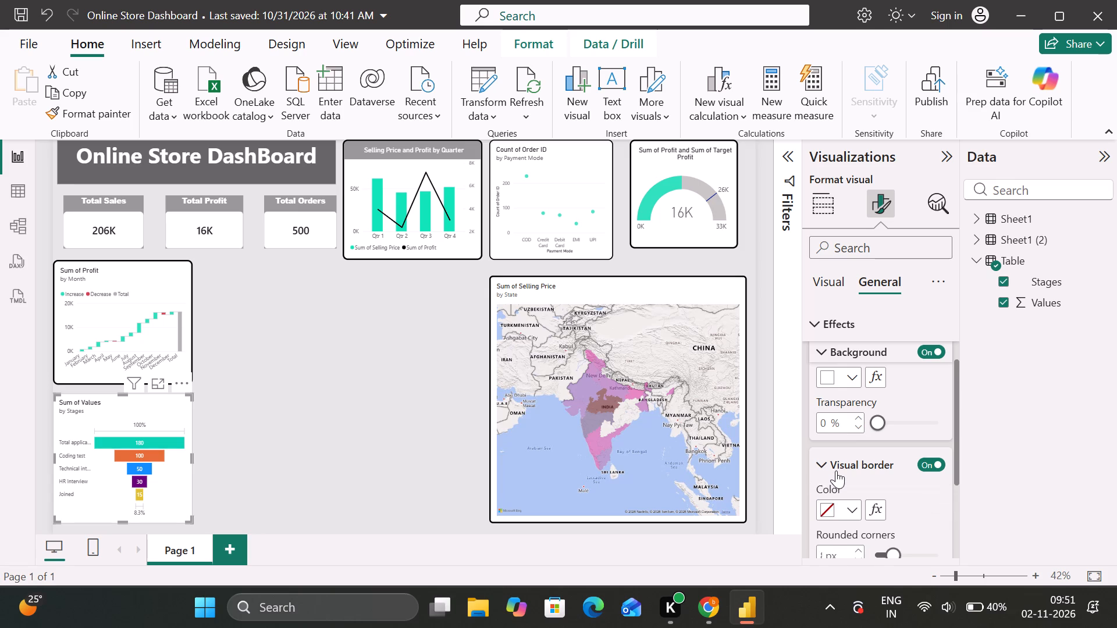
pyautogui.scroll(-1, 836, 470)
pyautogui.click(853, 473)
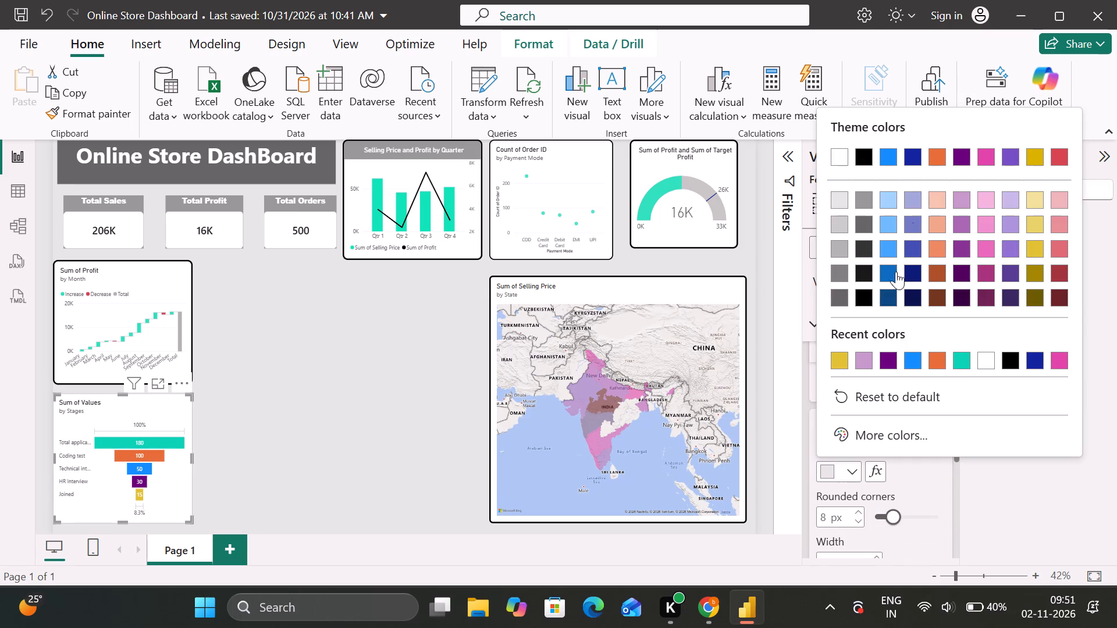
pyautogui.click(860, 165)
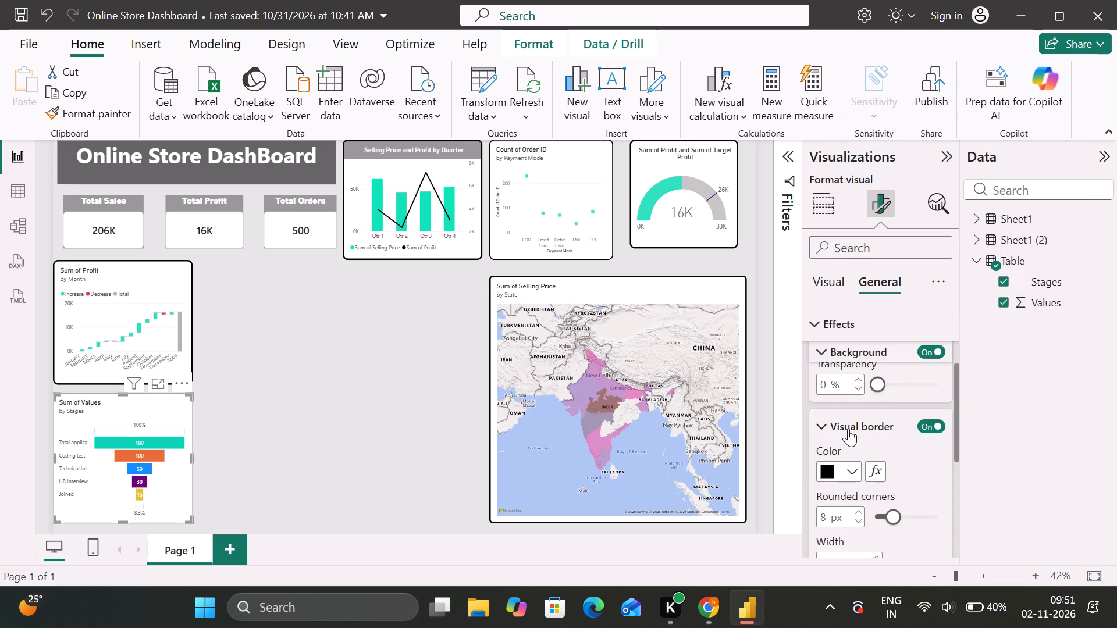
pyautogui.scroll(-1, 848, 429)
pyautogui.tripleClick(876, 469)
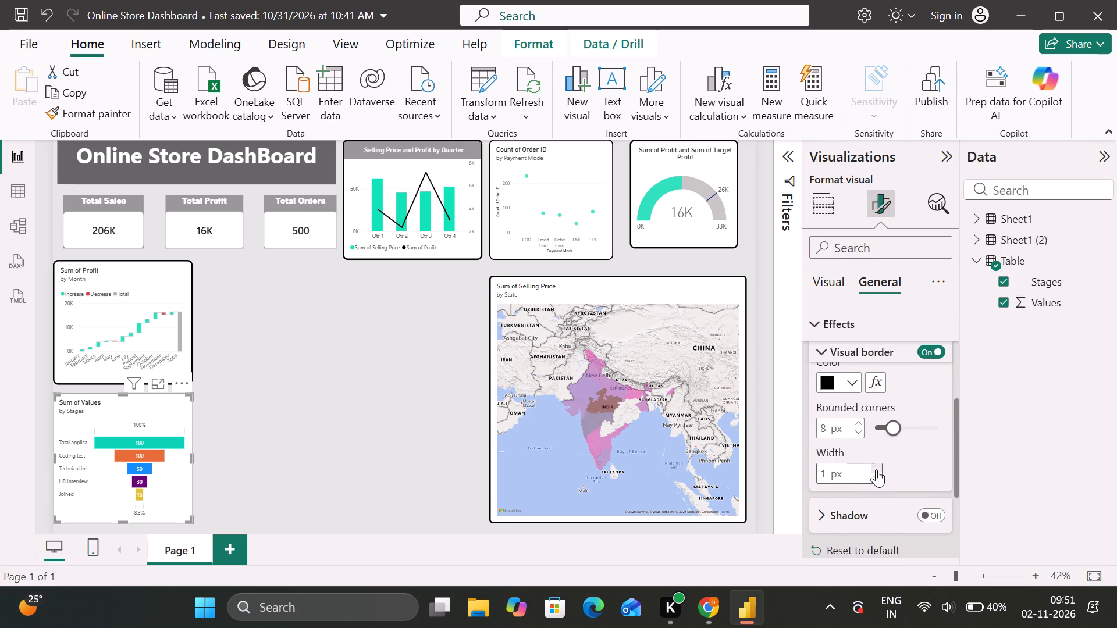
pyautogui.click(876, 469)
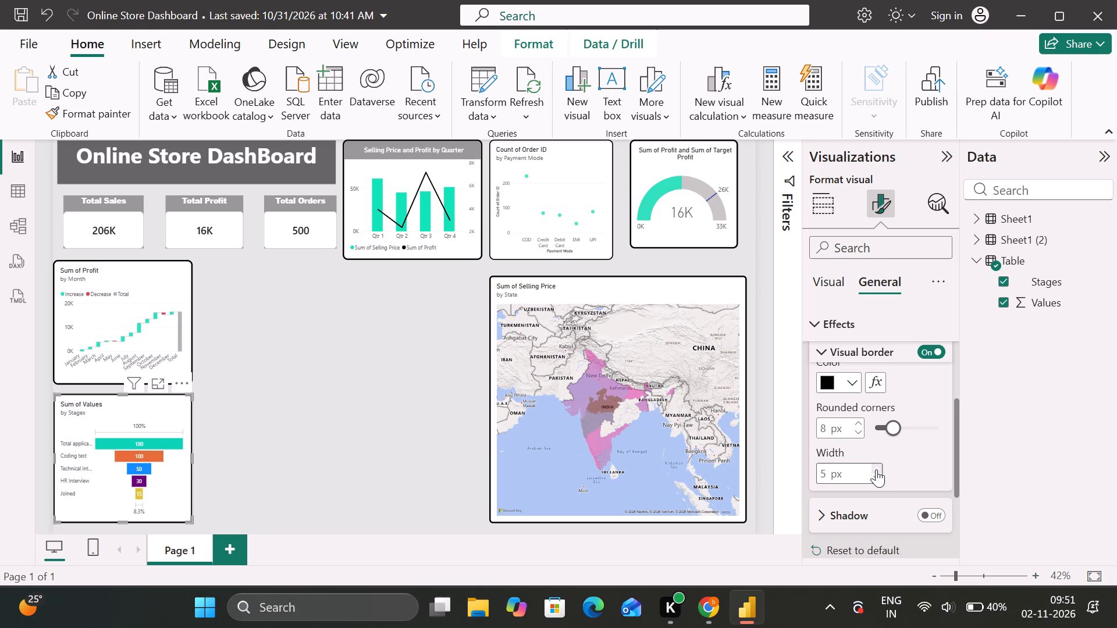
pyautogui.tripleClick(858, 424)
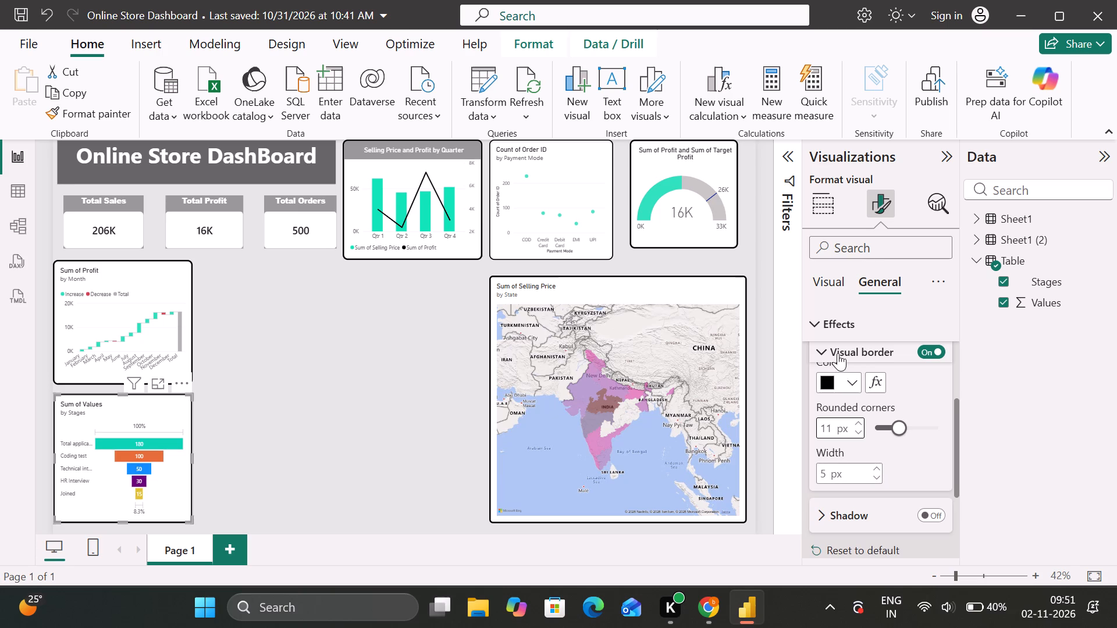
pyautogui.click(827, 353)
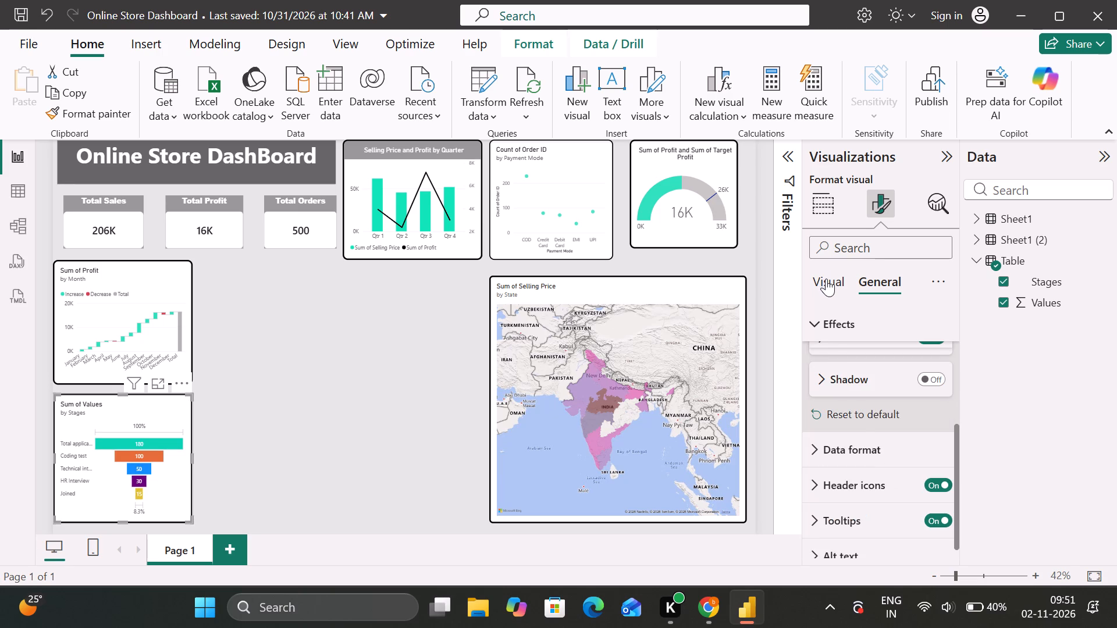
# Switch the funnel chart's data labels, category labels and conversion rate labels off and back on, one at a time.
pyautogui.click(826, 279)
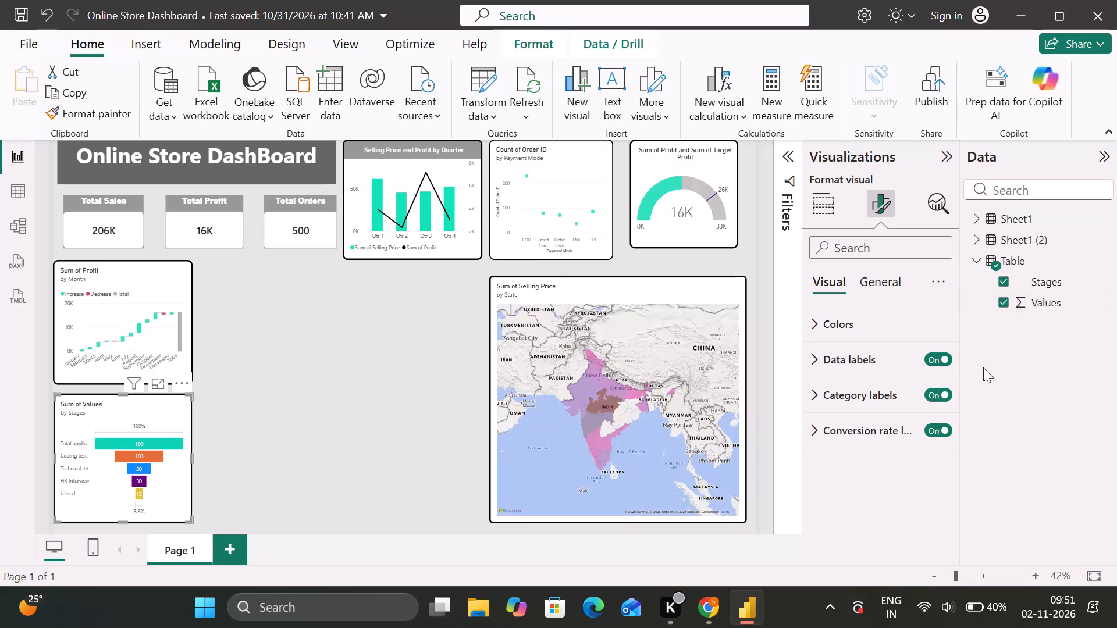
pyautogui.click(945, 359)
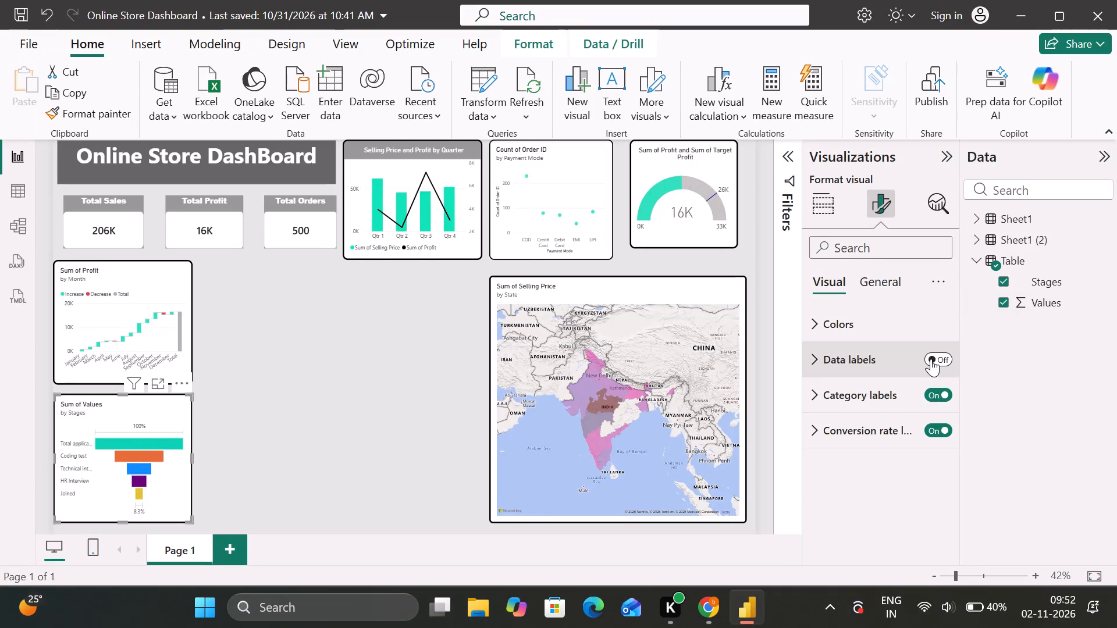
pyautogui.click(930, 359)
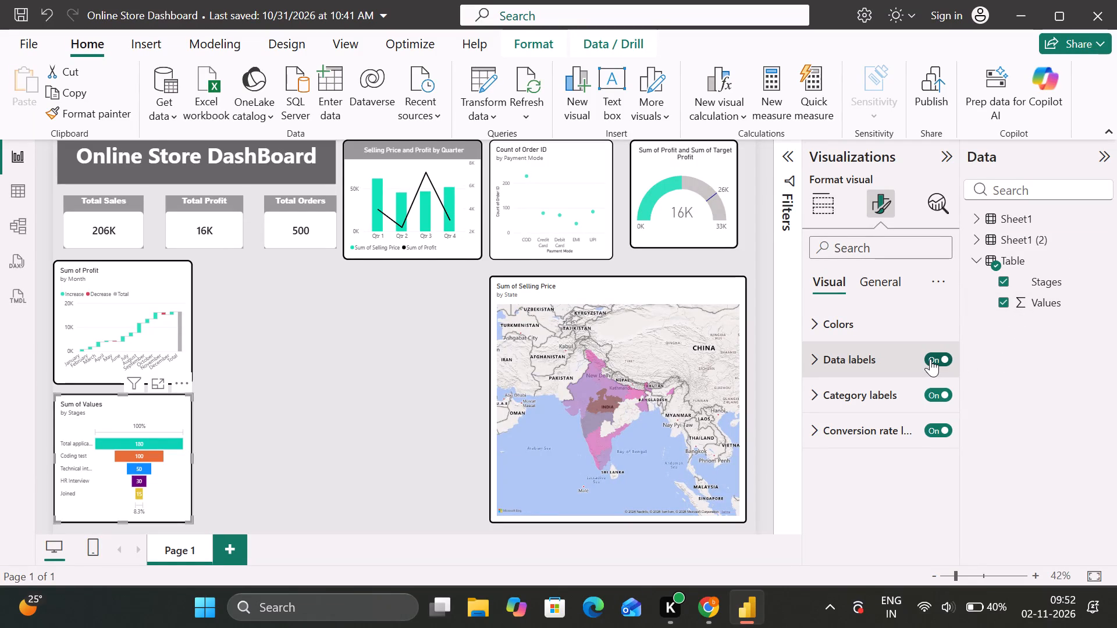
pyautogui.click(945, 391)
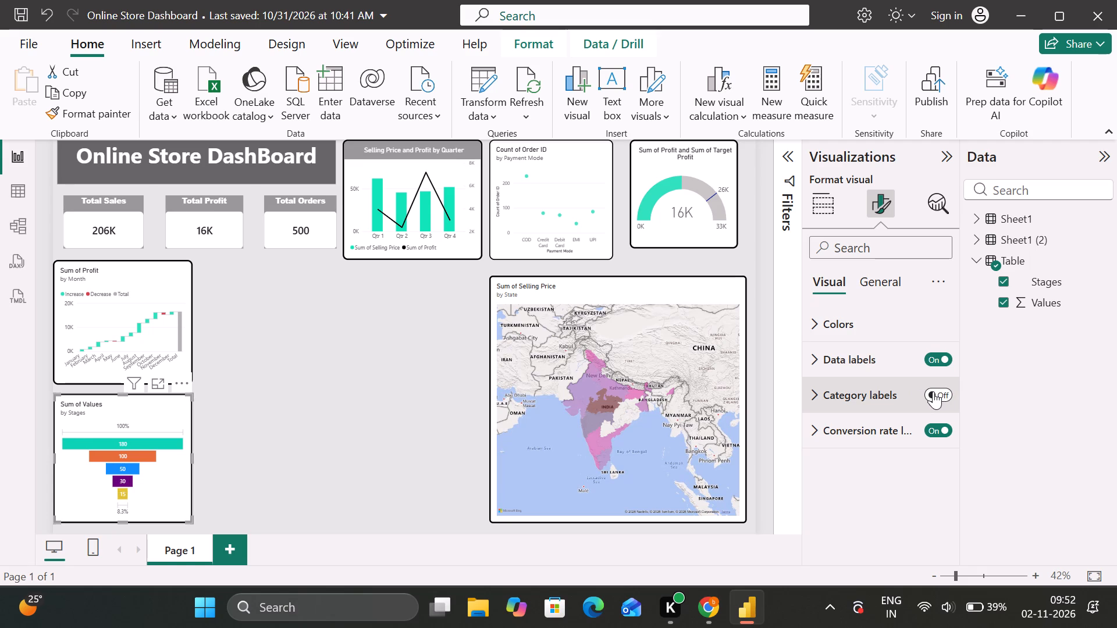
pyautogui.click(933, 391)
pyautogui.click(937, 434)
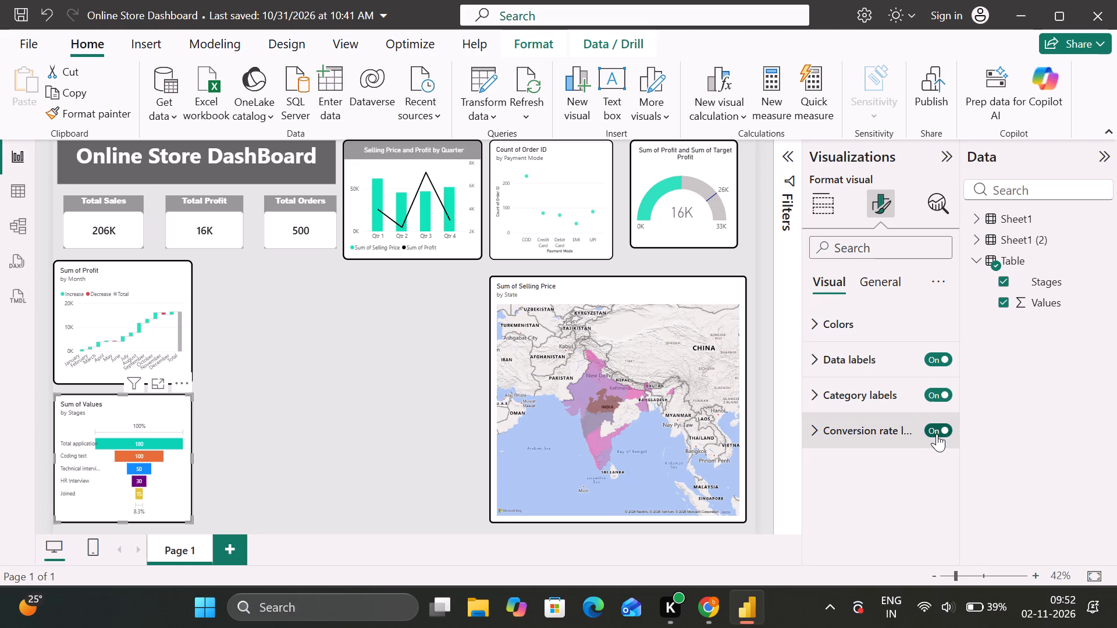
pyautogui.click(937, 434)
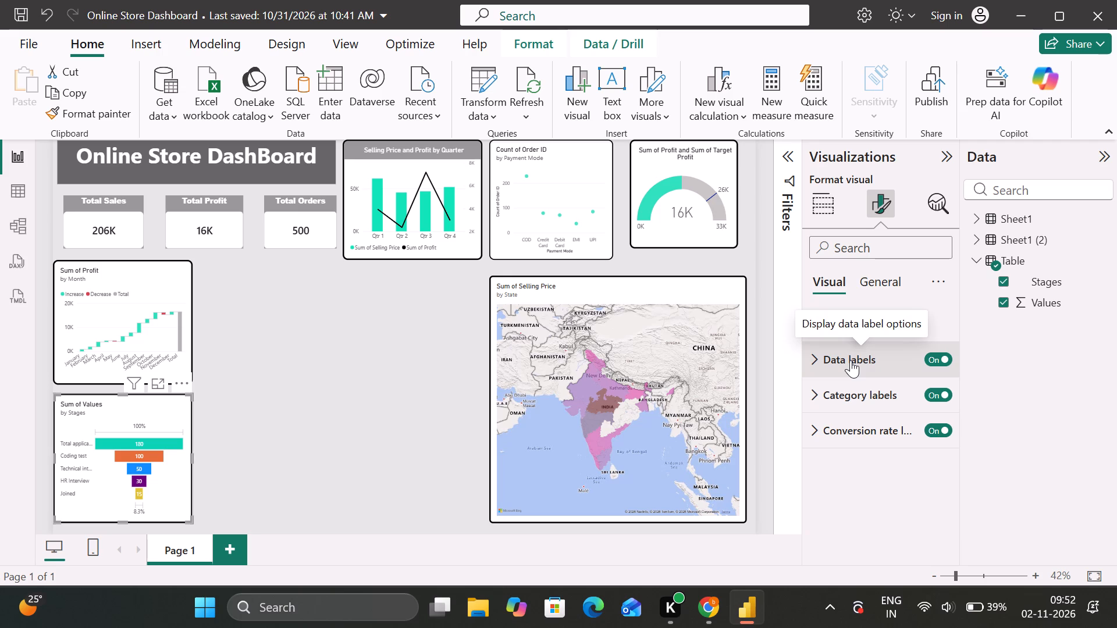
# Return to the funnel chart's general formatting options and collapse the effects settings.
pyautogui.click(870, 279)
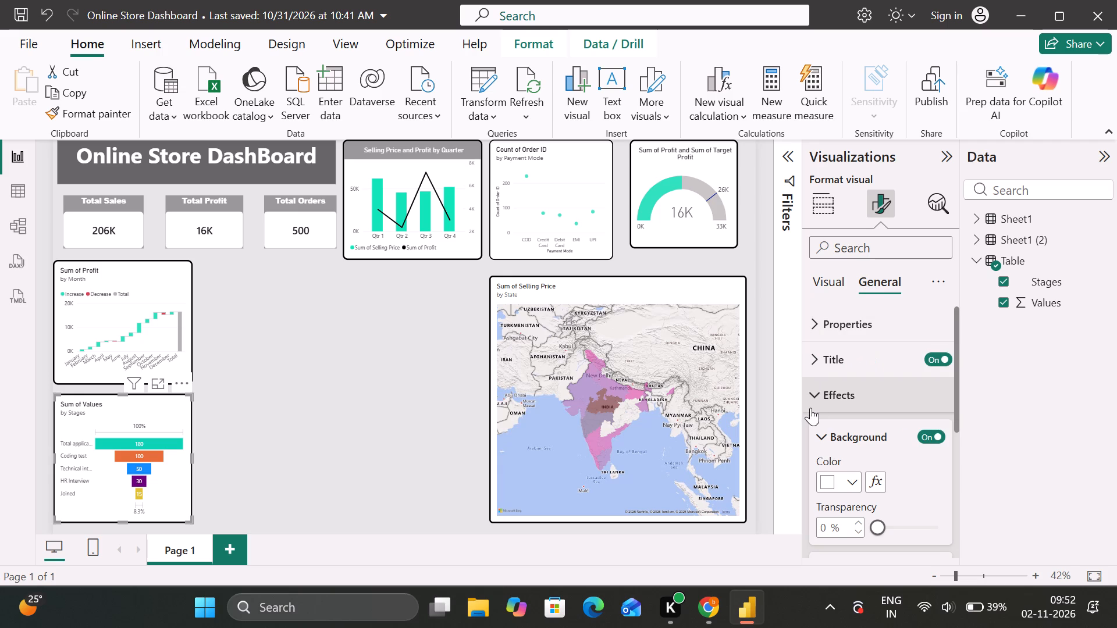
pyautogui.click(840, 397)
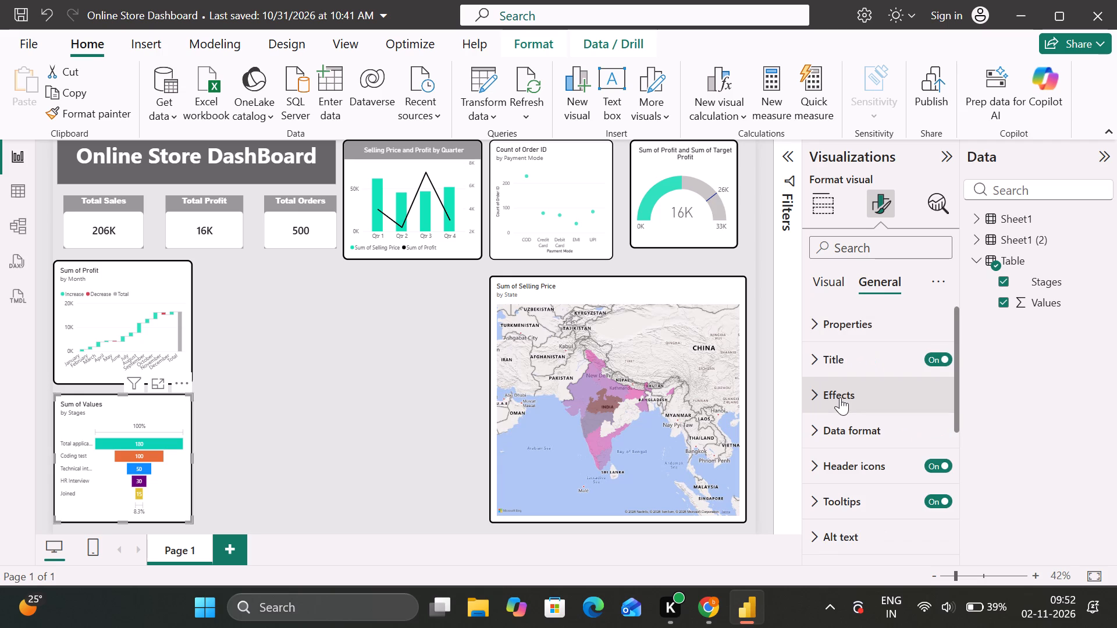
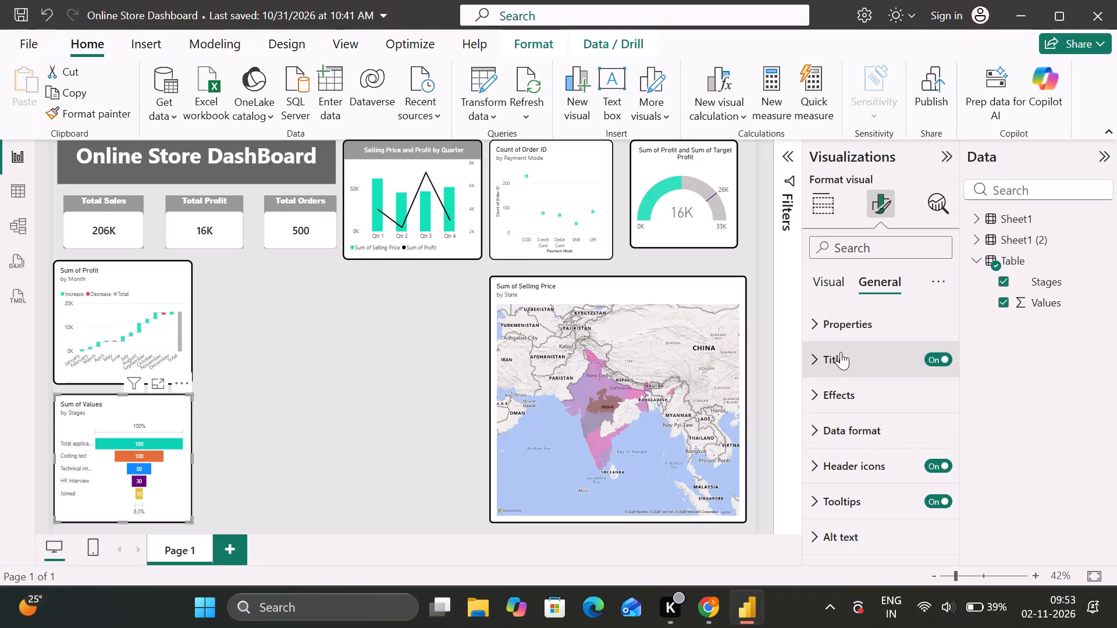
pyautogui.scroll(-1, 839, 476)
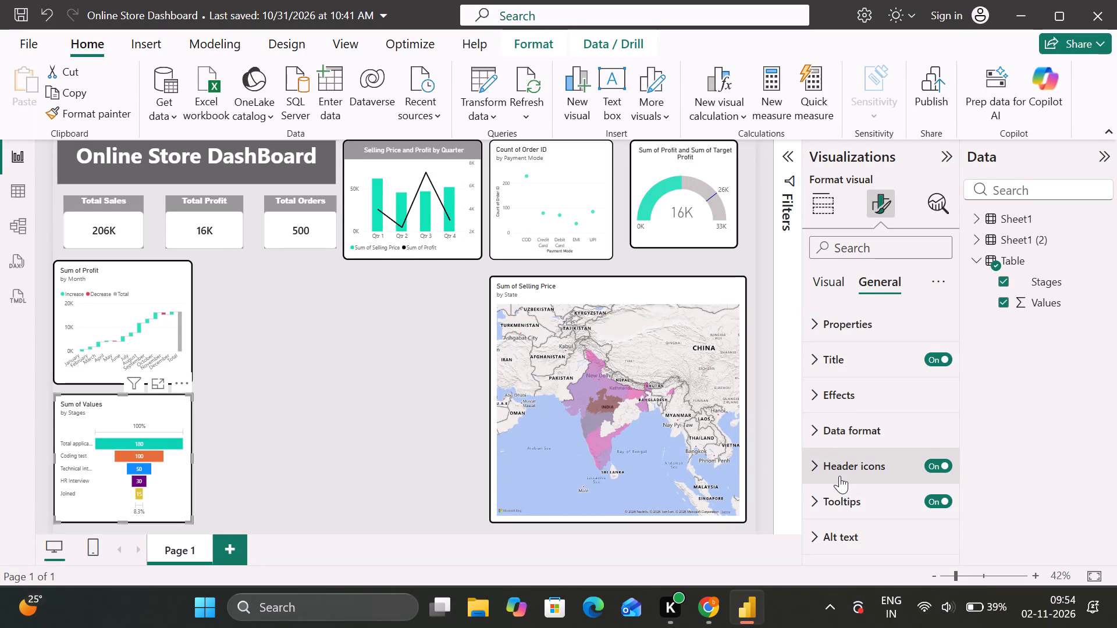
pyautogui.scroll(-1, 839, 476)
# Enlarge the Sum of Profit and Sum of Target Profit gauge to match the neighbouring chart's height and the map's outer edge.
pyautogui.click(405, 446)
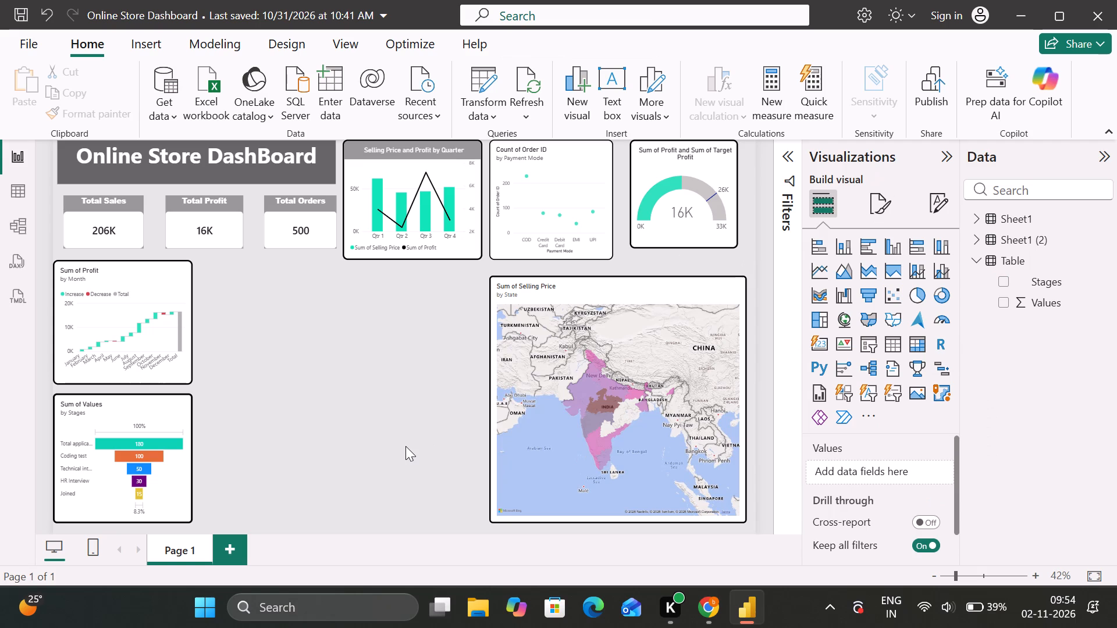
pyautogui.click(668, 189)
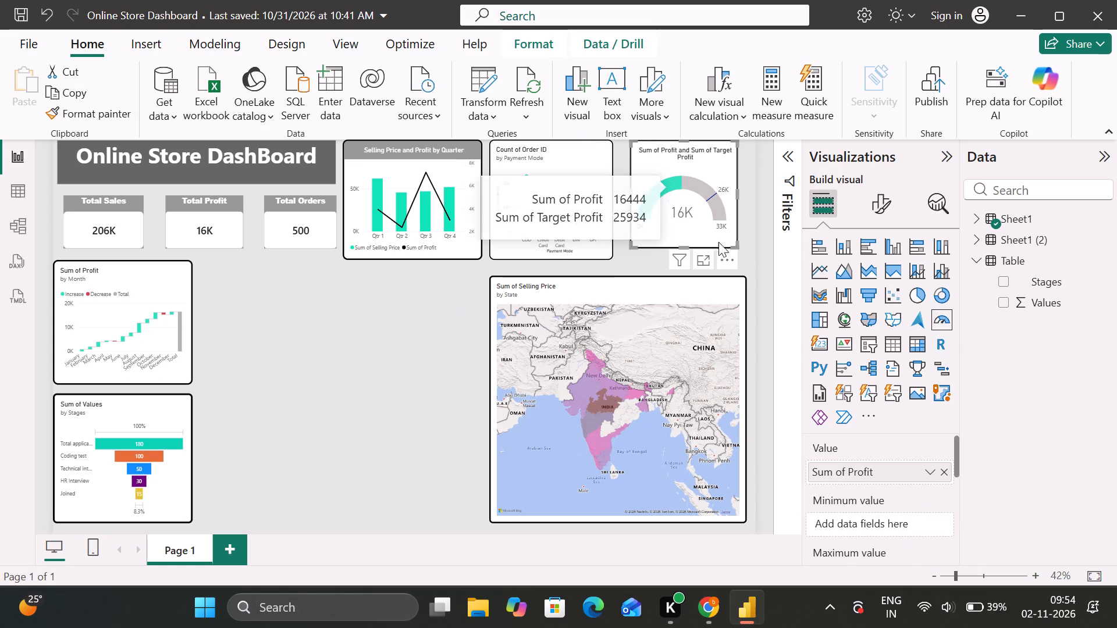
pyautogui.moveTo(735, 243); pyautogui.dragTo(746, 262)
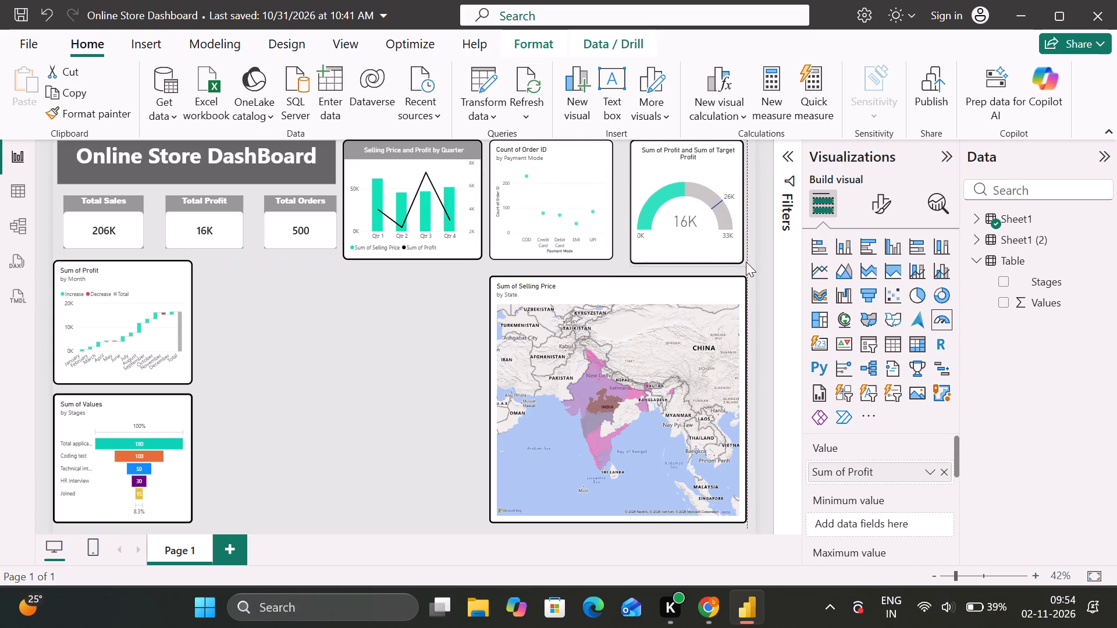
pyautogui.moveTo(746, 262); pyautogui.dragTo(743, 256)
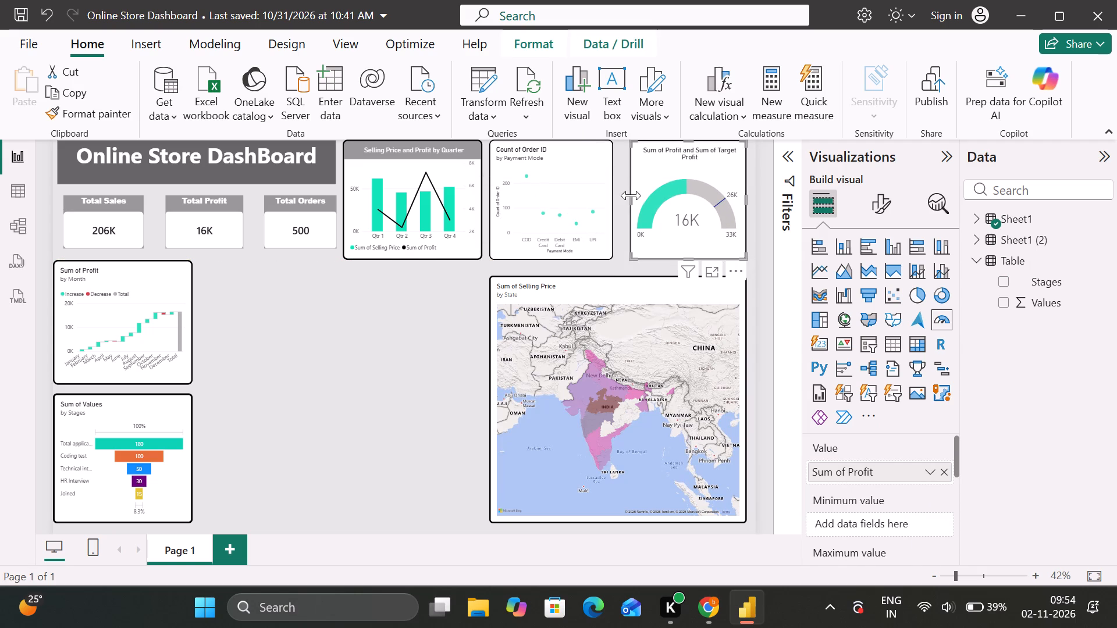
pyautogui.moveTo(631, 195); pyautogui.dragTo(621, 195)
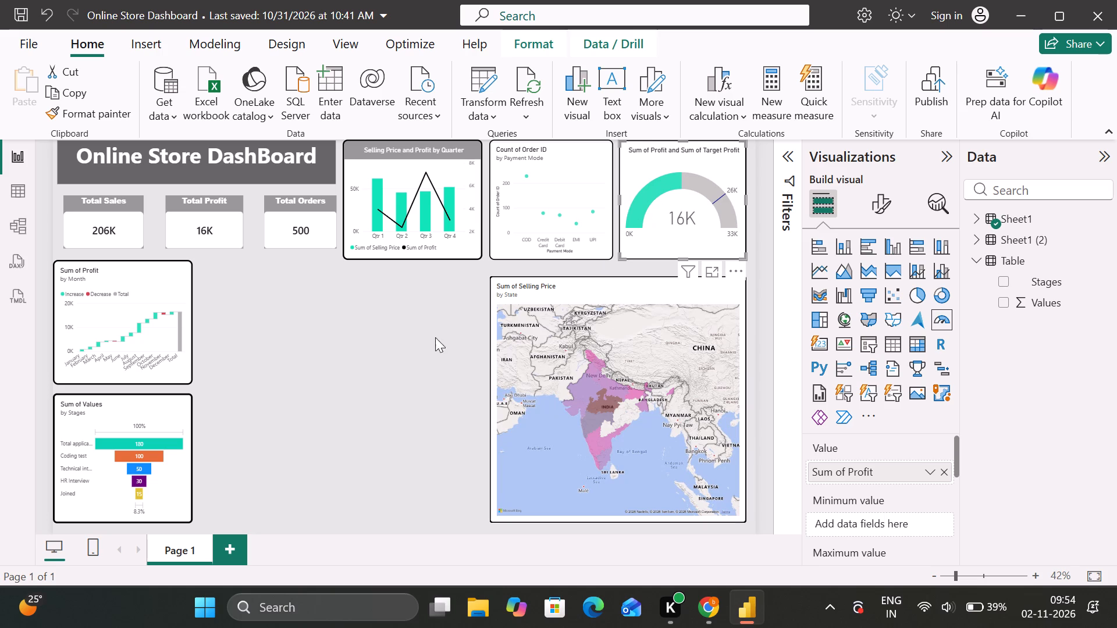
# Deselect the gauge and save the Online Store Dashboard report.
pyautogui.click(411, 353)
pyautogui.hotkey('ctrl', 's')
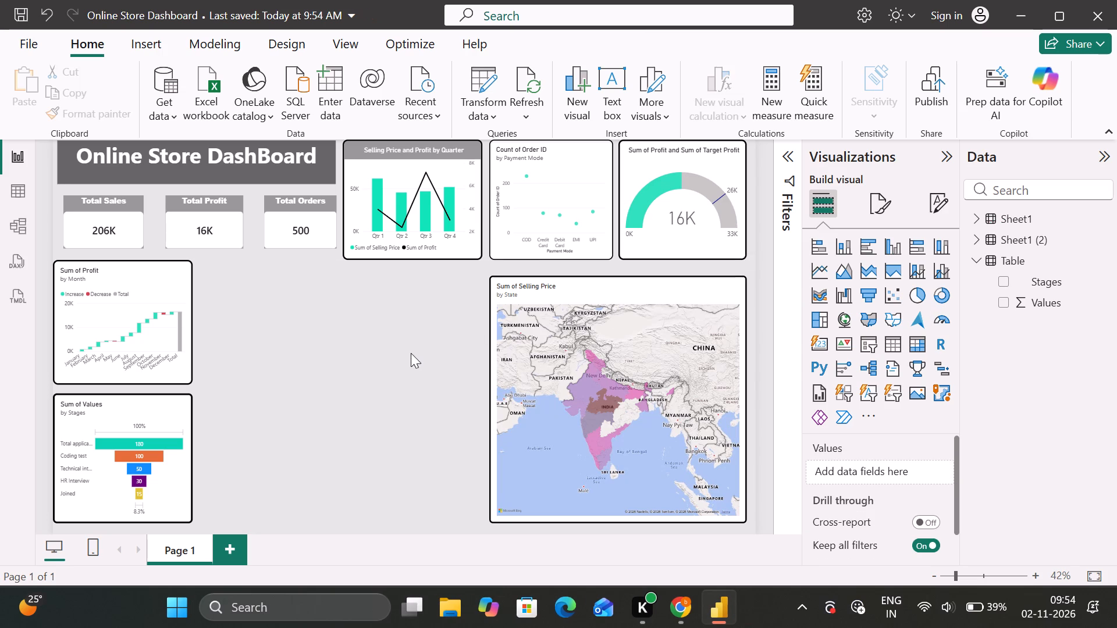
# Switch to Chrome and open the slides of the Adding a Tree Map lesson.
pyautogui.click(688, 620)
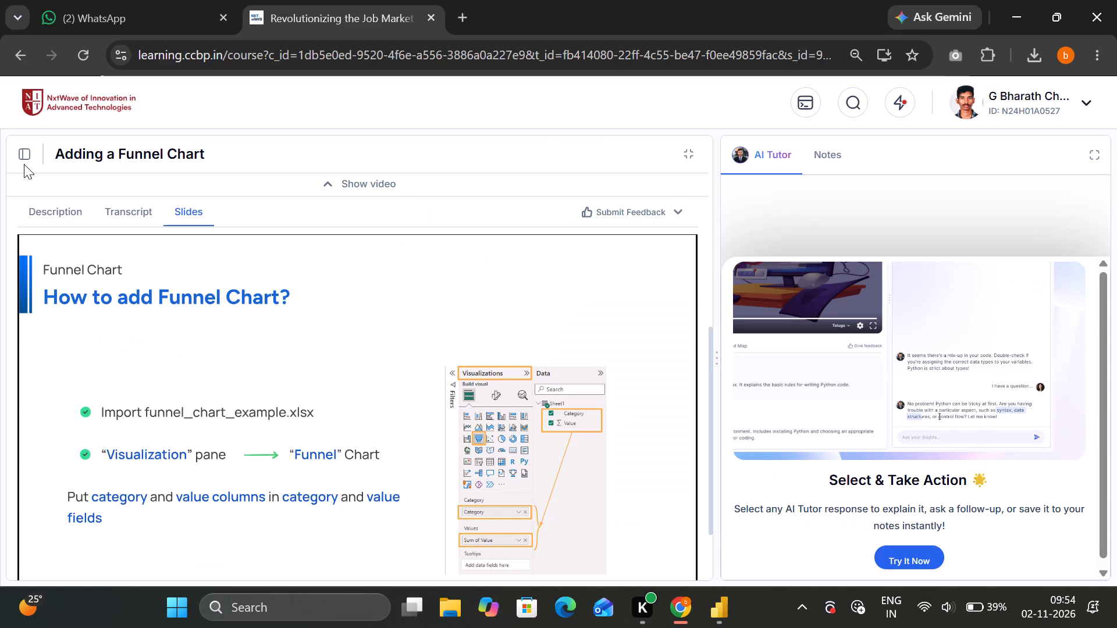
pyautogui.click(23, 156)
pyautogui.scroll(-1, 107, 349)
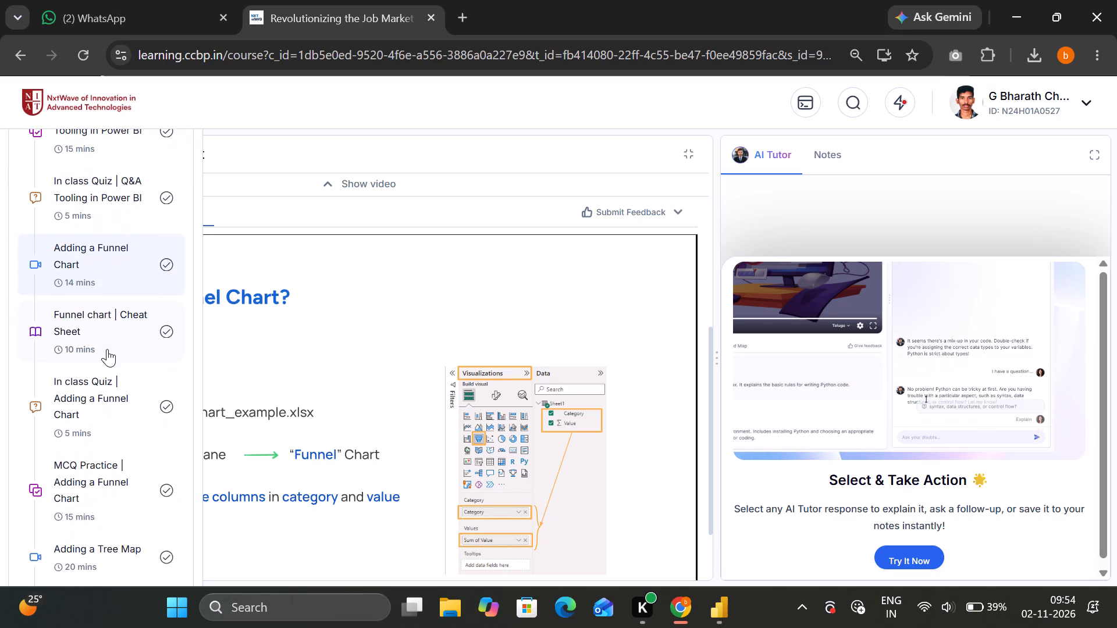
pyautogui.scroll(-1, 107, 349)
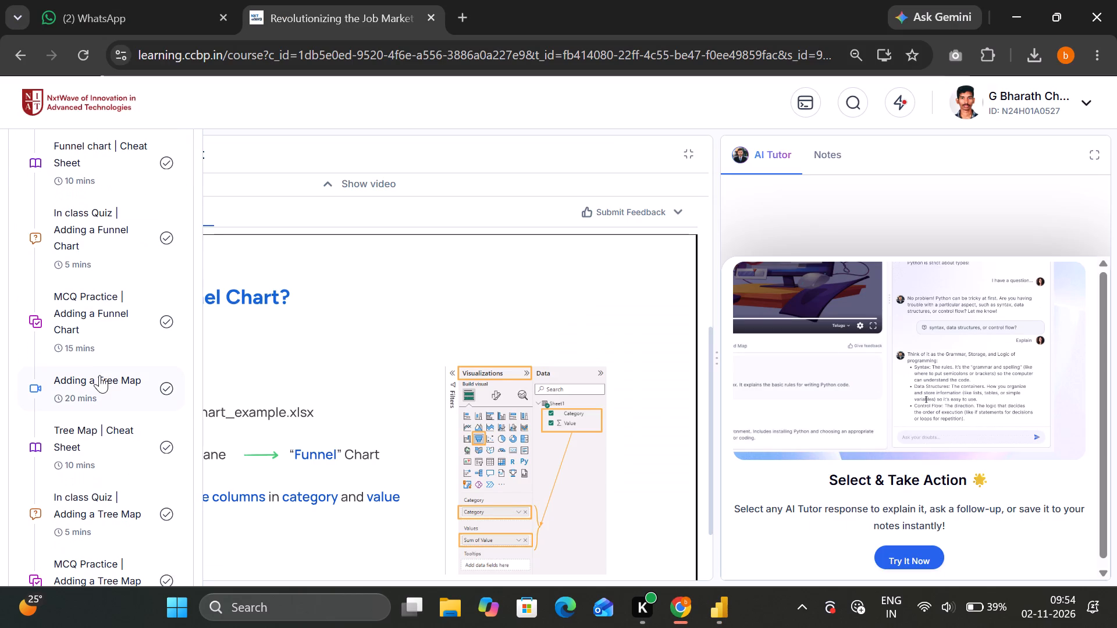
pyautogui.click(87, 383)
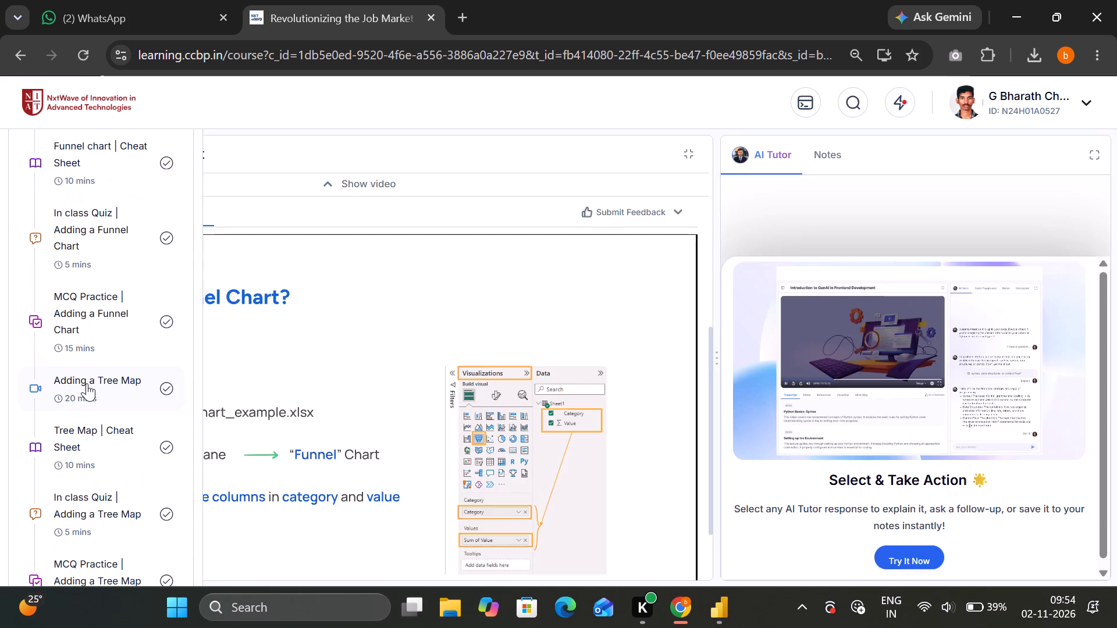
pyautogui.scroll(-3, 87, 383)
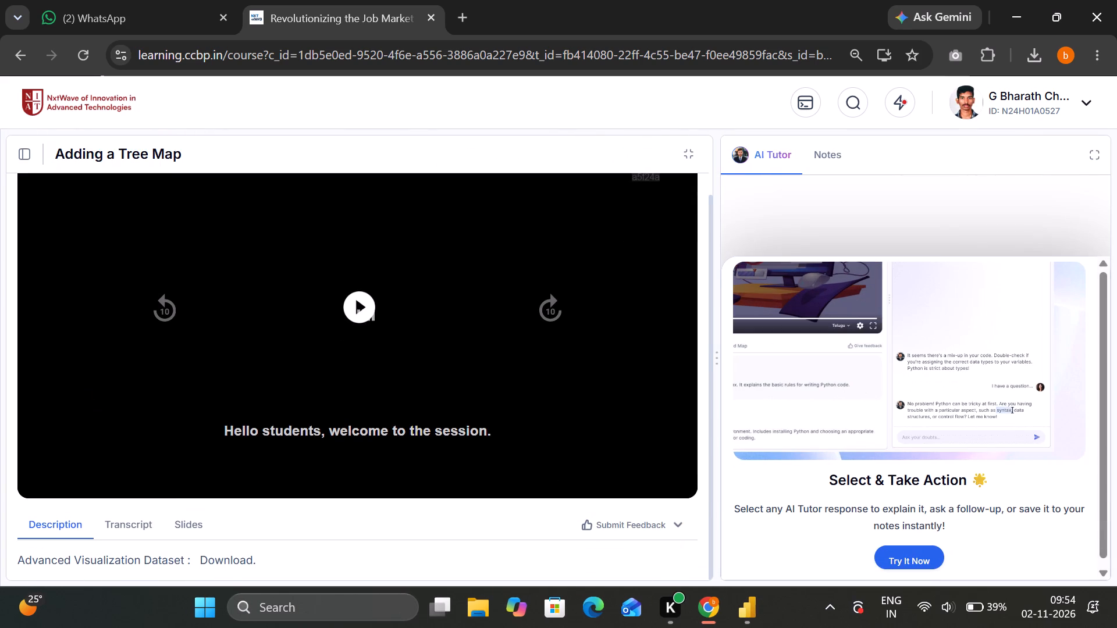
pyautogui.click(195, 520)
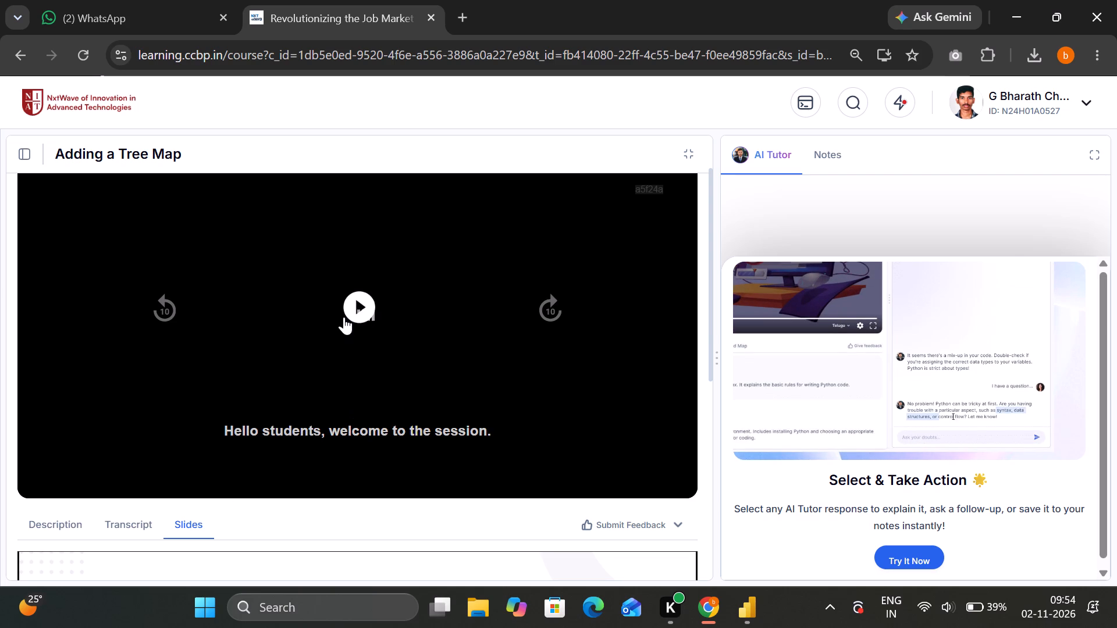
pyautogui.scroll(-3, 344, 317)
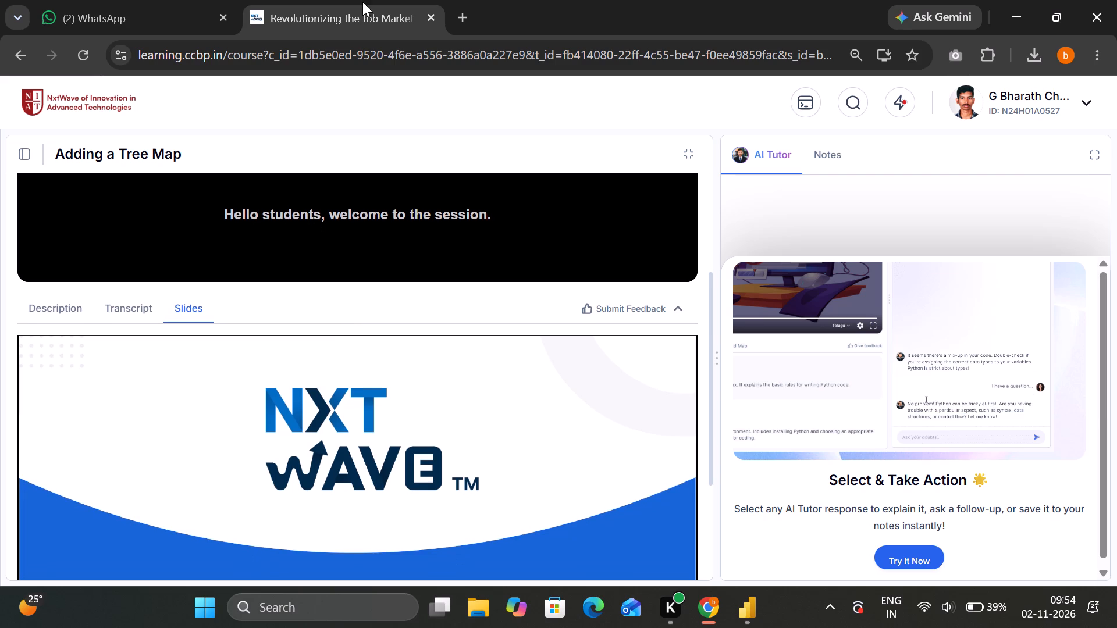
# Back in Power BI, move the funnel chart beside the Sum of Profit by Month chart and match its top and bottom edges.
pyautogui.click(737, 602)
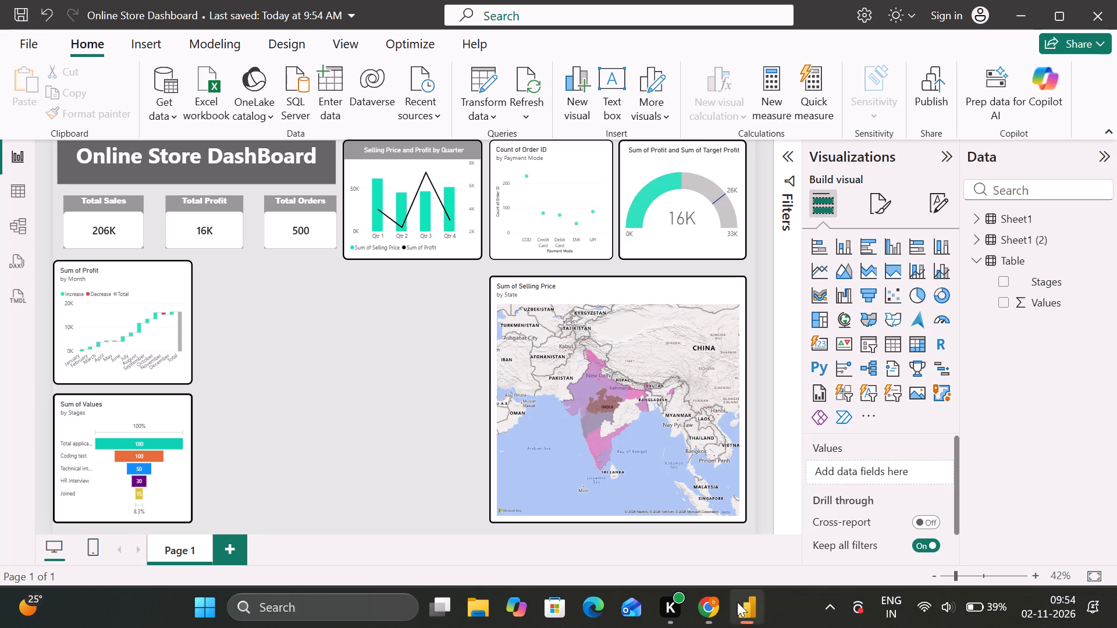
pyautogui.moveTo(148, 464); pyautogui.dragTo(264, 364)
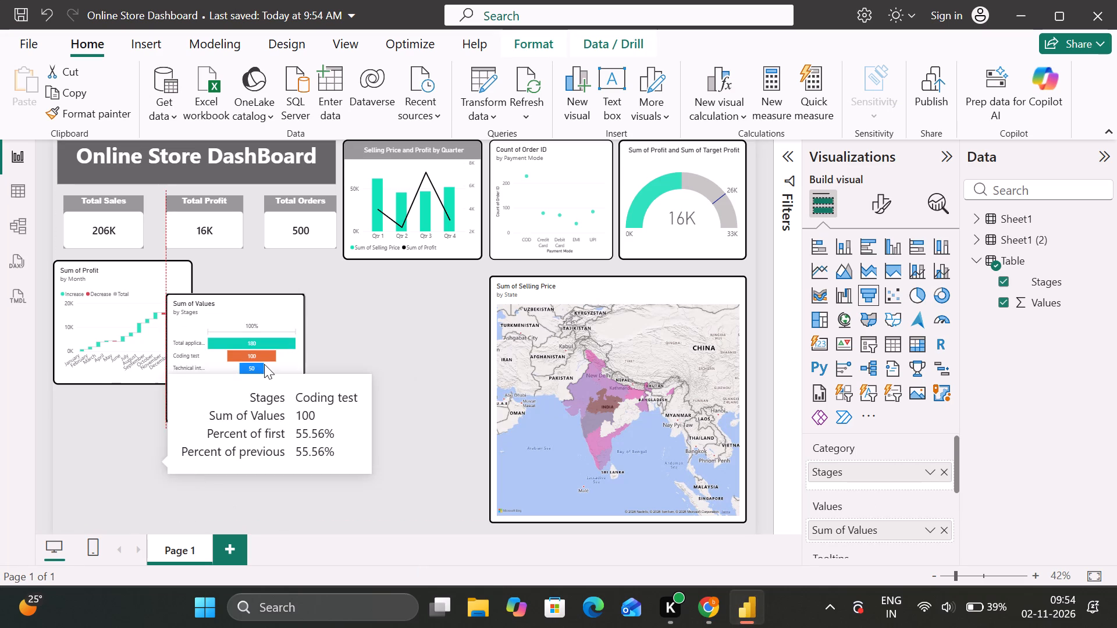
pyautogui.moveTo(264, 364); pyautogui.dragTo(301, 309)
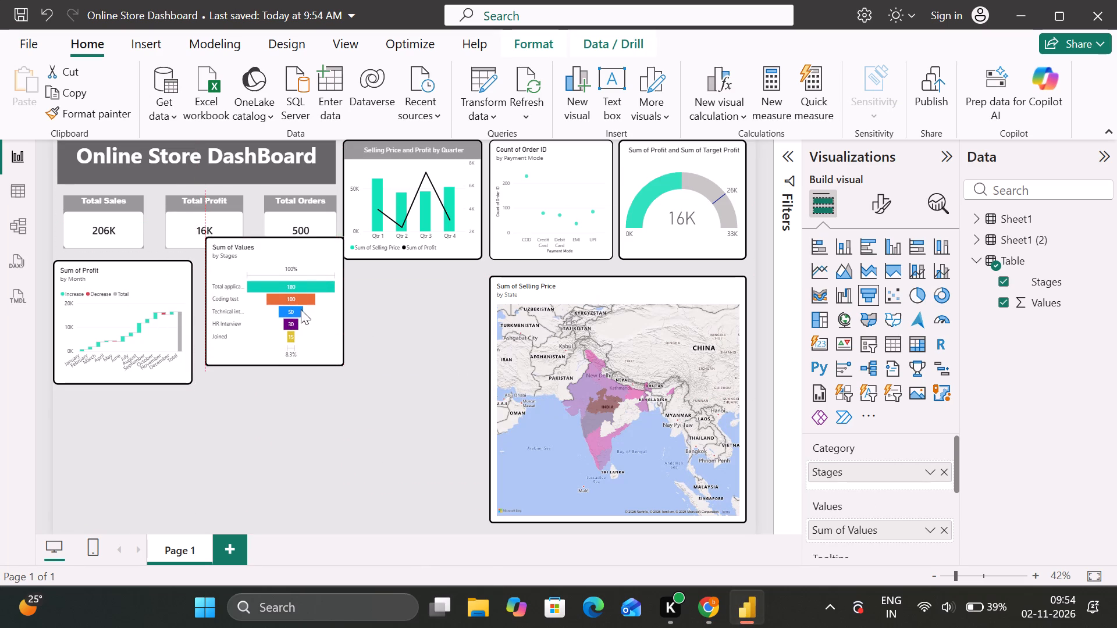
pyautogui.moveTo(301, 309); pyautogui.dragTo(300, 327)
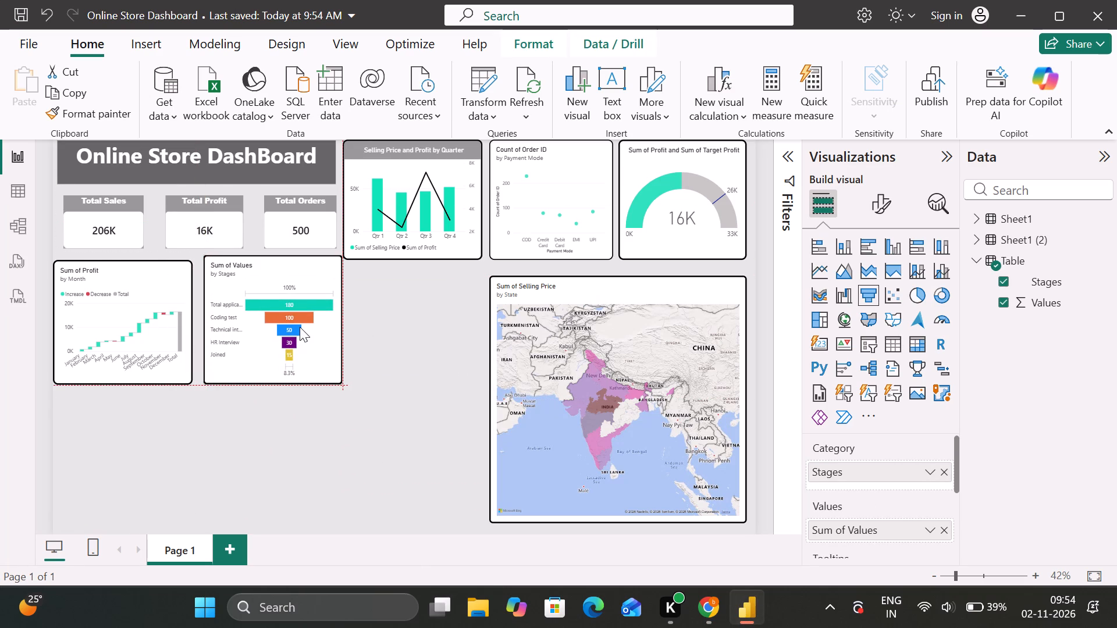
pyautogui.moveTo(300, 327); pyautogui.dragTo(293, 326)
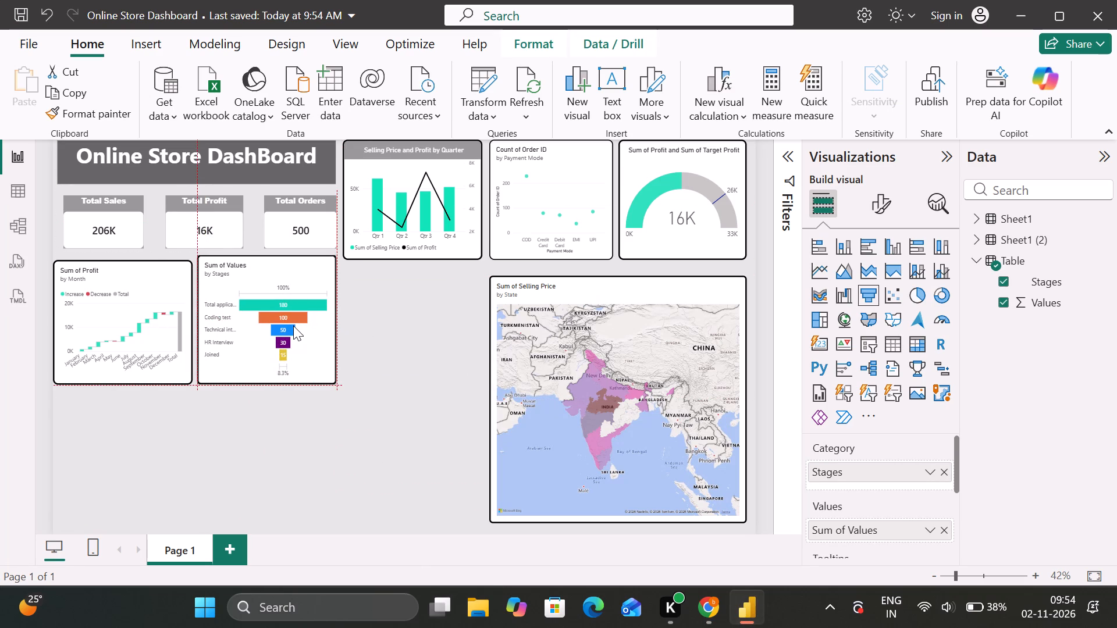
pyautogui.moveTo(293, 326); pyautogui.dragTo(293, 325)
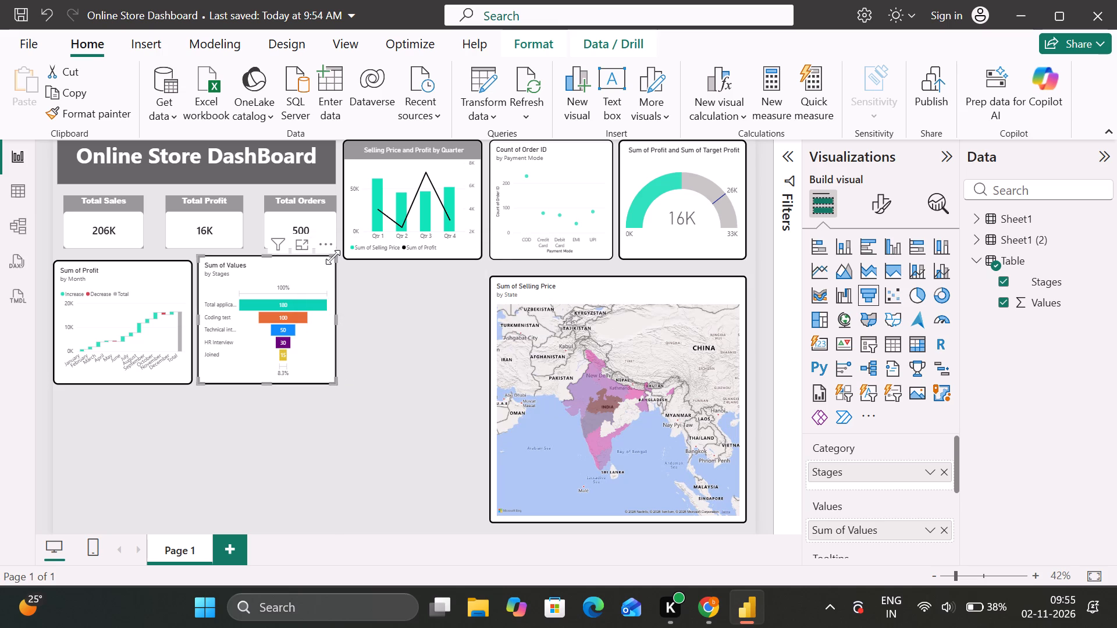
pyautogui.moveTo(333, 257); pyautogui.dragTo(331, 263)
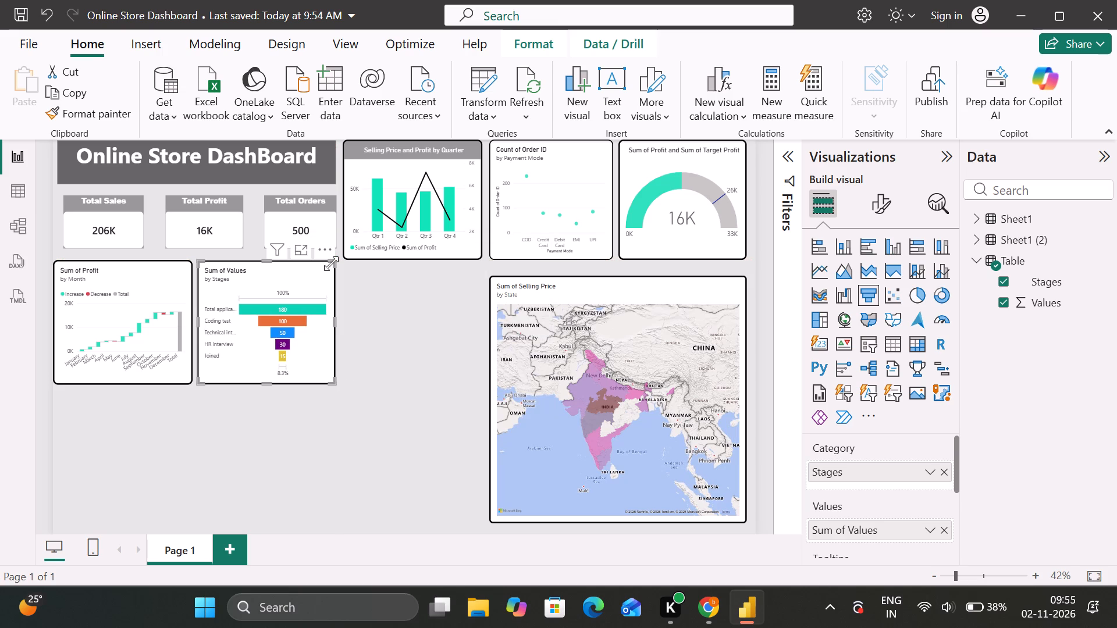
# Add a new treemap visual to the dashboard with no visual selected.
pyautogui.click(409, 322)
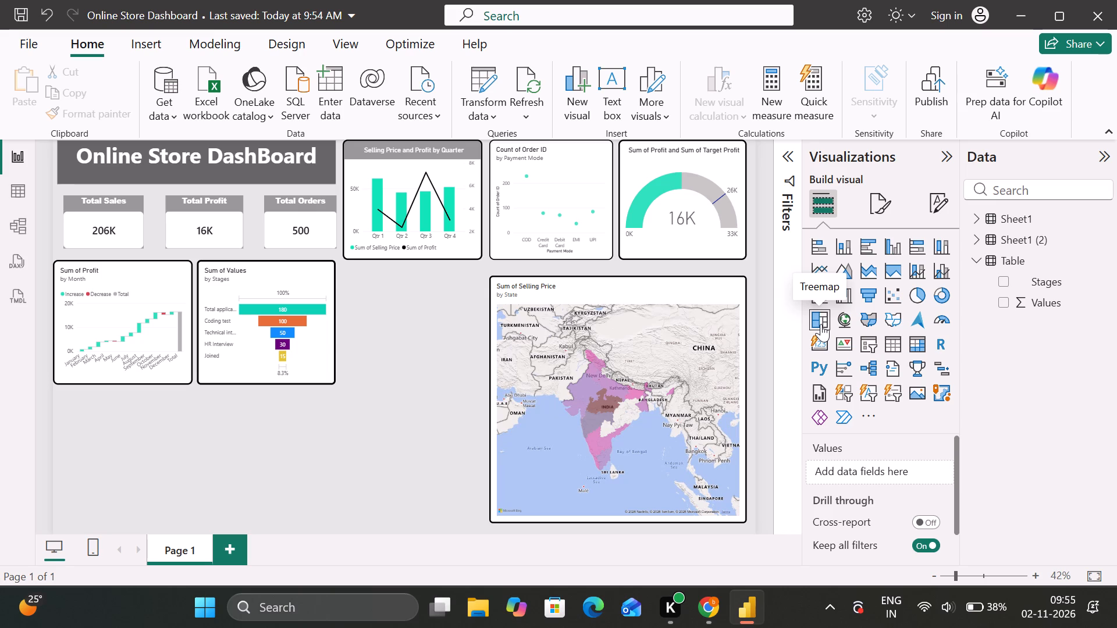
pyautogui.click(821, 324)
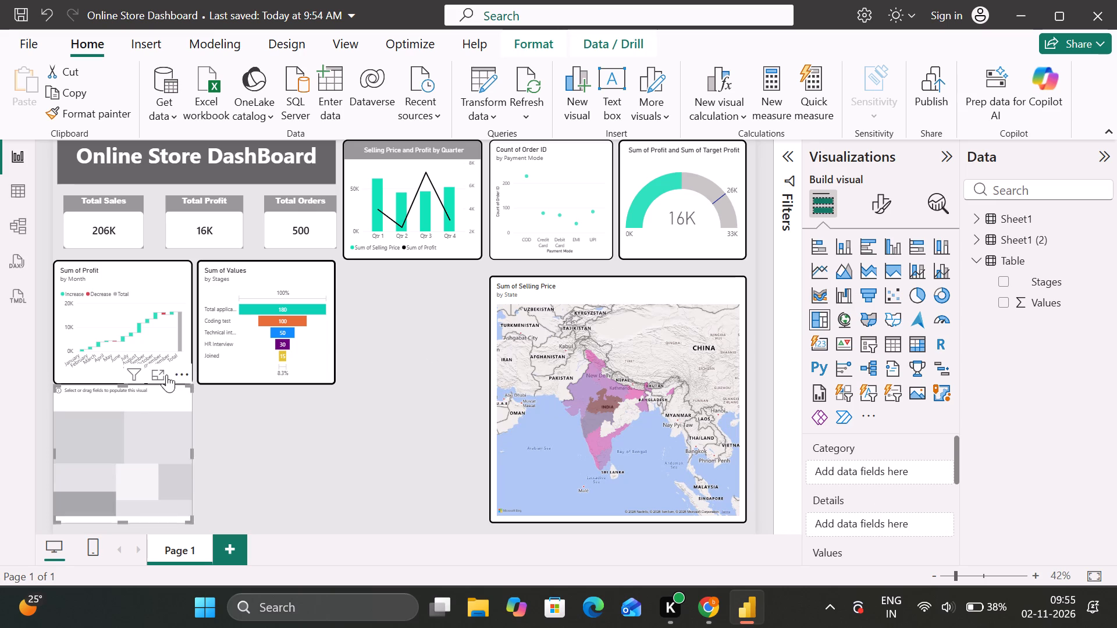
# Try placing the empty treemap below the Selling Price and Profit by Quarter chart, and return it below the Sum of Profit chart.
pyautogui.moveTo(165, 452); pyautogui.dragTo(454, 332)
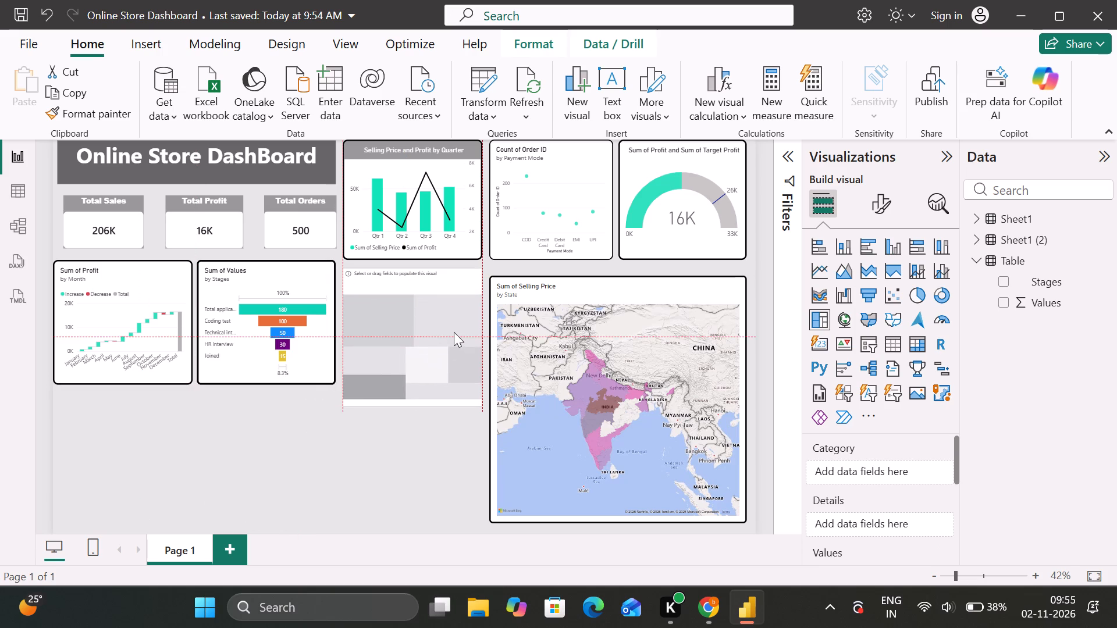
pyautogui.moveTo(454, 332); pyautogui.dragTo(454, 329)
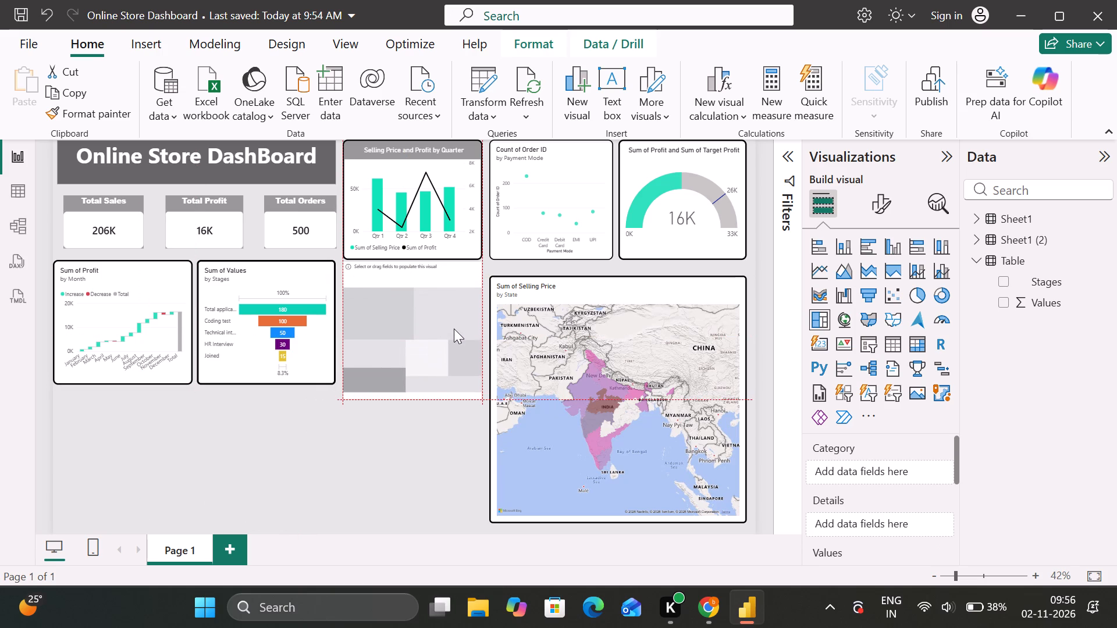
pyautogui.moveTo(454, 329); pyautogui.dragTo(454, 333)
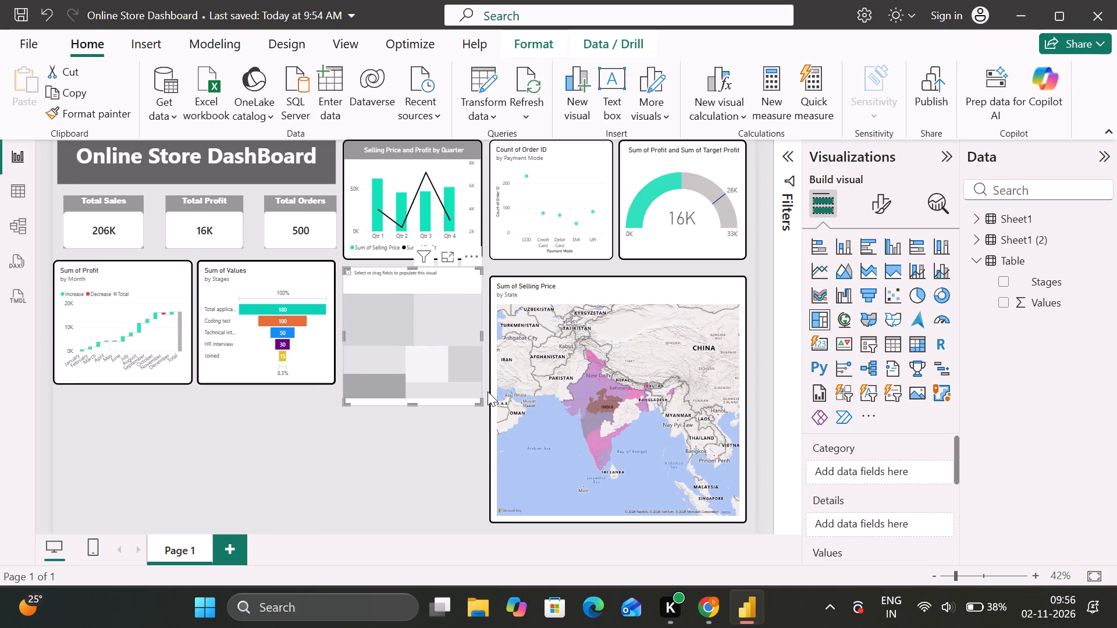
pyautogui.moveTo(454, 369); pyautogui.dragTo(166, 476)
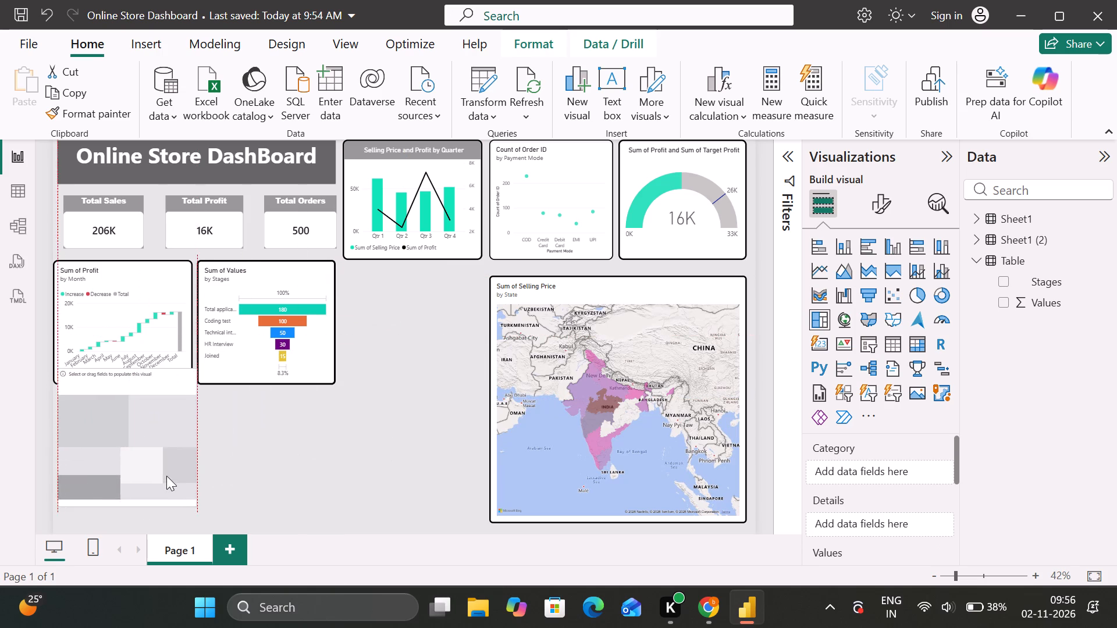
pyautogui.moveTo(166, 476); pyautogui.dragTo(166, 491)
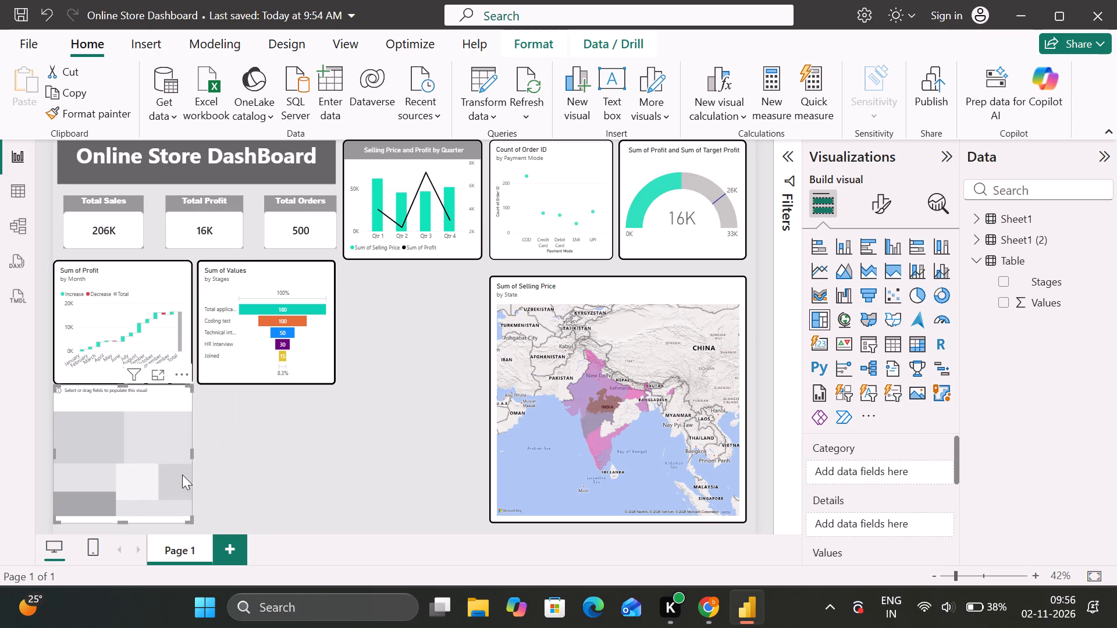
# Widen the treemap to span both charts above it and lower its top edge to leave a gap beneath them.
pyautogui.moveTo(193, 455); pyautogui.dragTo(309, 458)
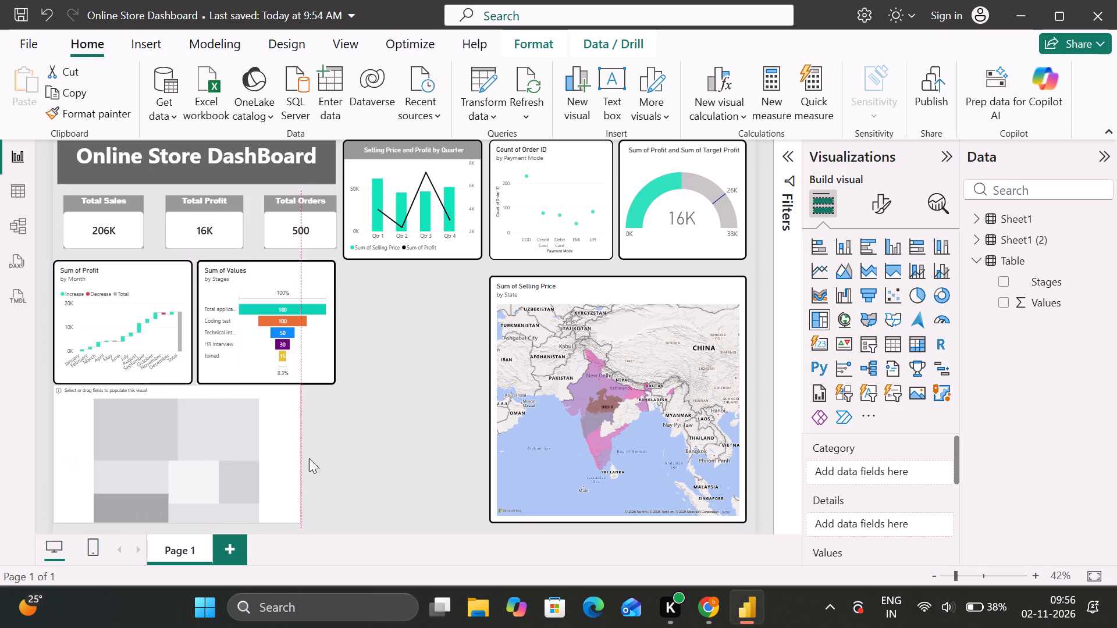
pyautogui.moveTo(309, 458); pyautogui.dragTo(335, 465)
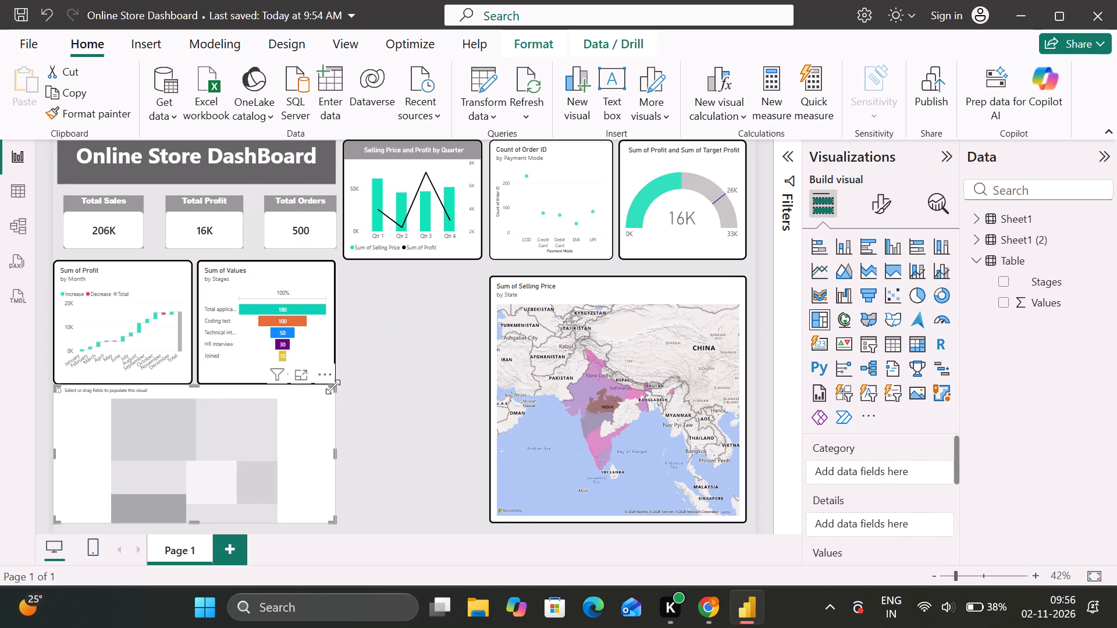
pyautogui.moveTo(331, 388); pyautogui.dragTo(330, 398)
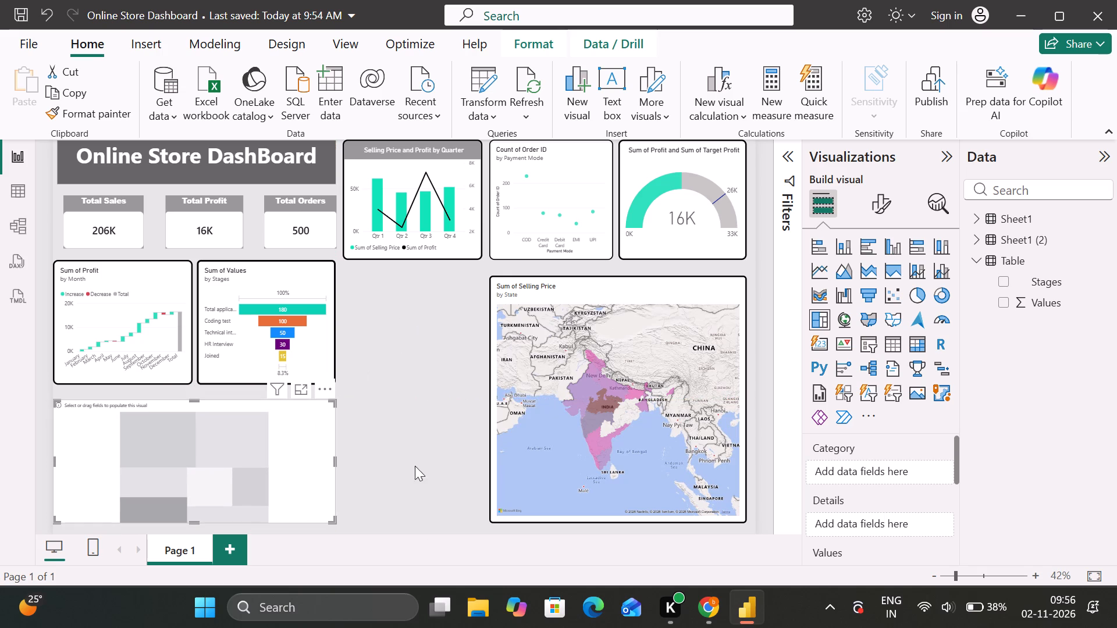
# Read the treemap slides in Chrome through How to use a Treemap Visual, and return to Power BI.
pyautogui.click(706, 621)
pyautogui.click(560, 400)
pyautogui.scroll(-1, 560, 400)
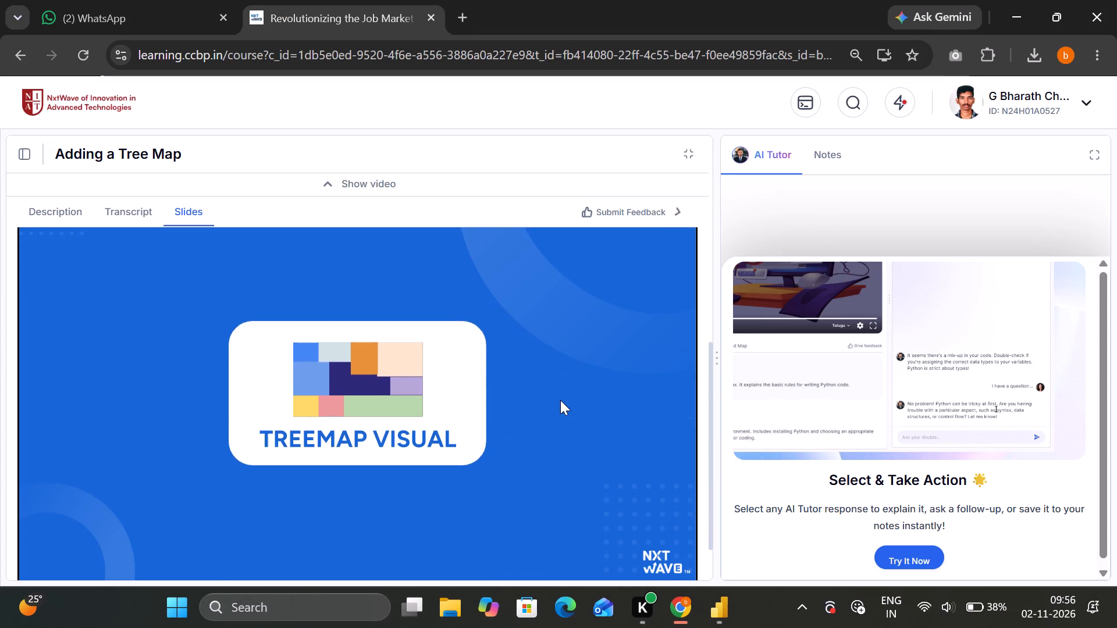
pyautogui.click(585, 397)
pyautogui.click(585, 397)
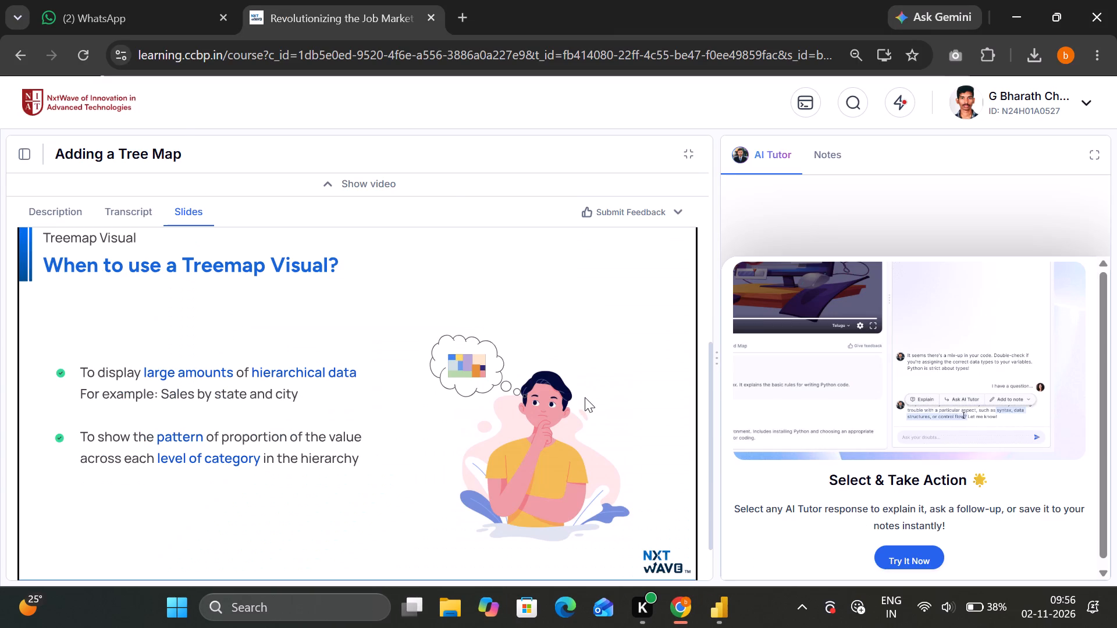
pyautogui.click(585, 397)
pyautogui.click(585, 397)
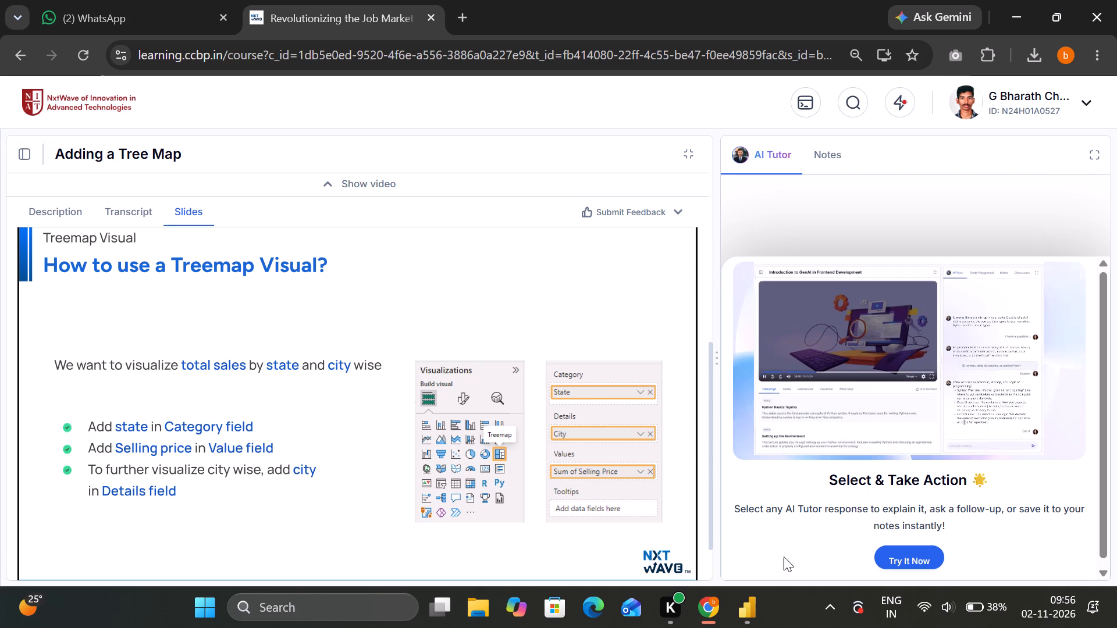
pyautogui.click(741, 601)
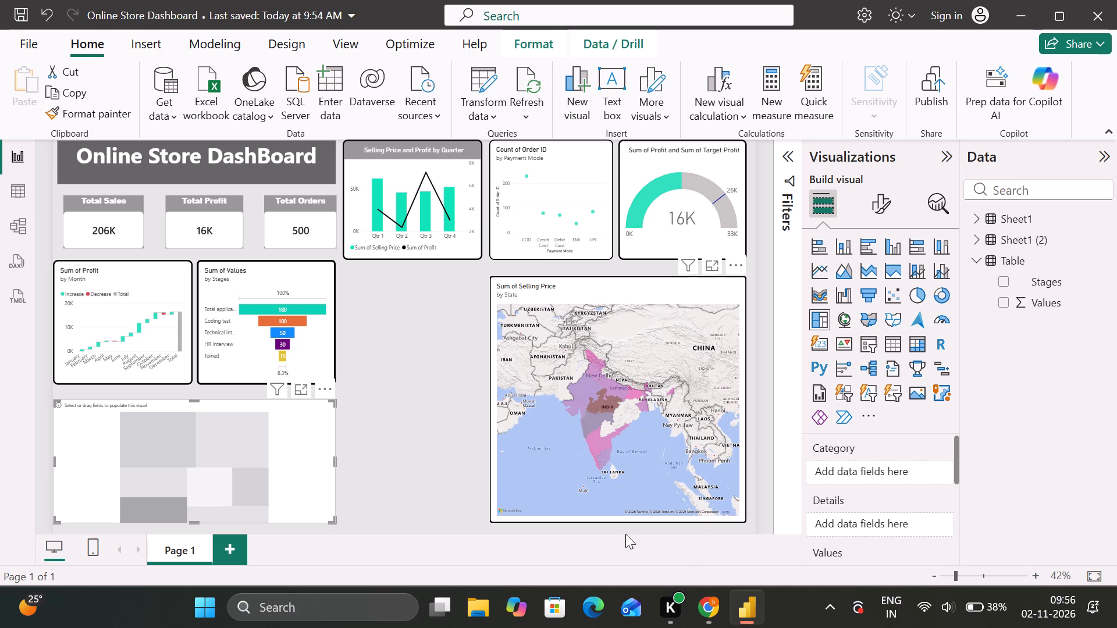
# Check the treemap field assignments in the Chrome slides through the finished example on slide 7, and return to Power BI.
pyautogui.click(715, 606)
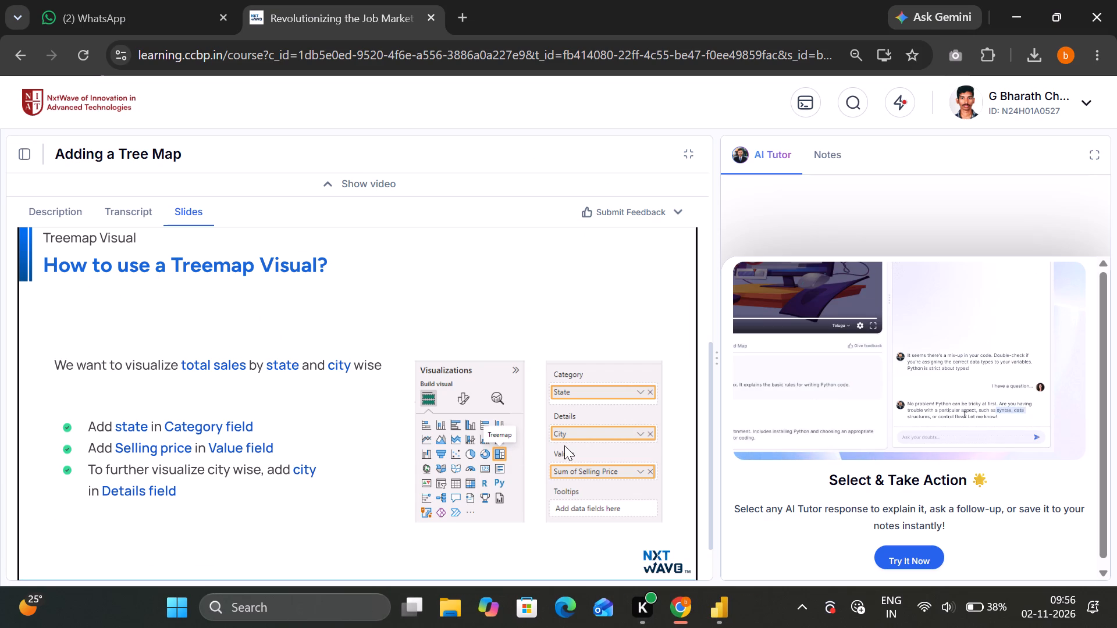
pyautogui.scroll(-1, 564, 445)
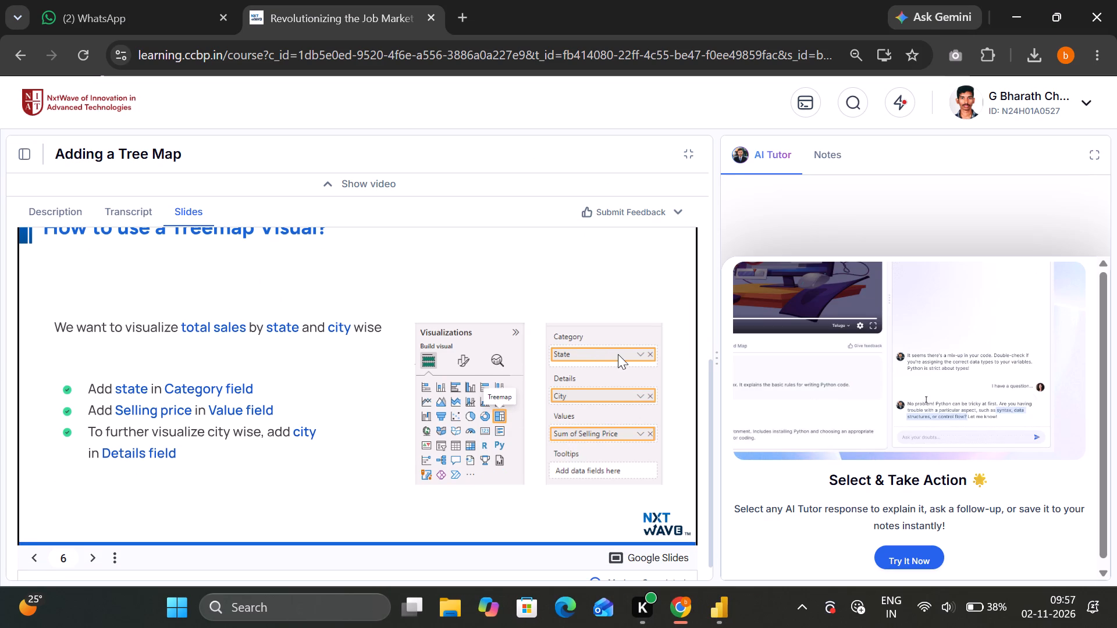
pyautogui.click(636, 397)
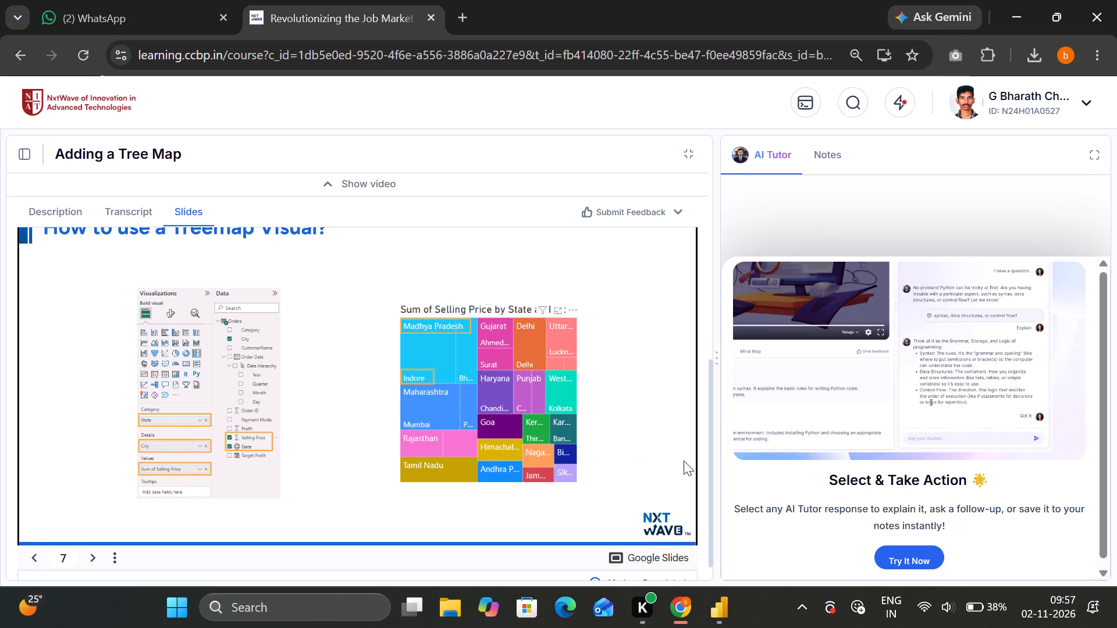
pyautogui.click(731, 602)
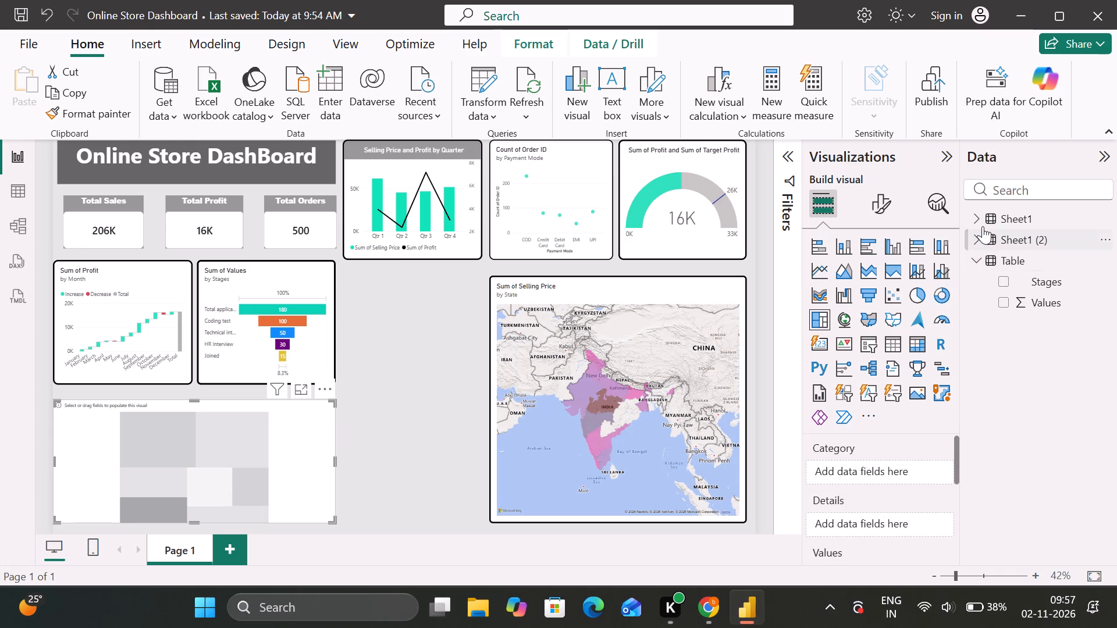
# Assign the State field from Sheet1 as the category of the empty treemap.
pyautogui.click(190, 451)
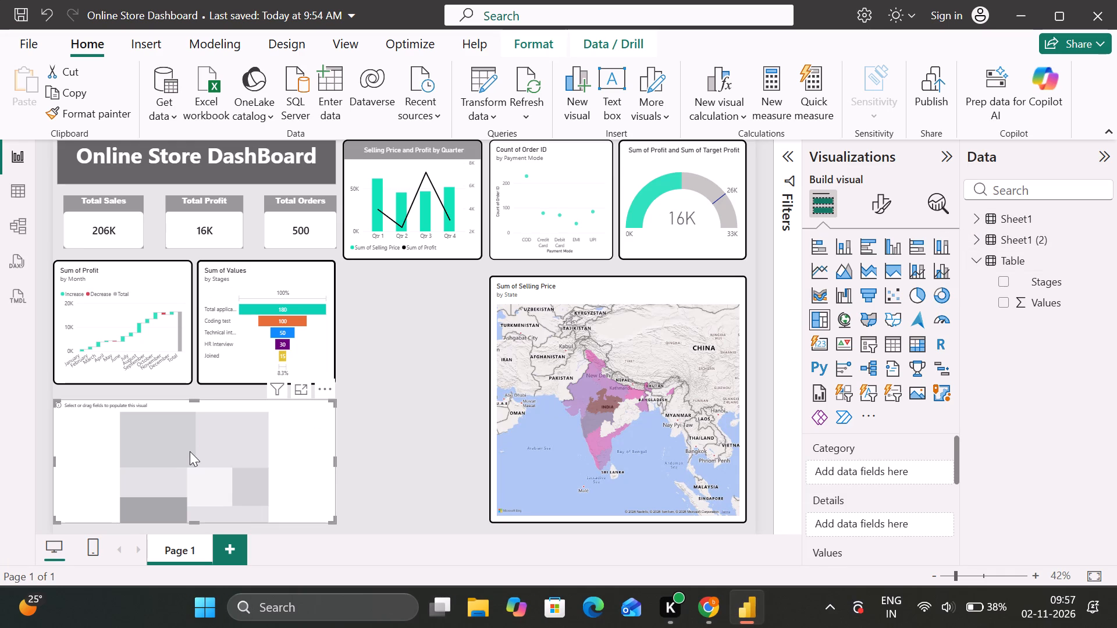
pyautogui.click(978, 260)
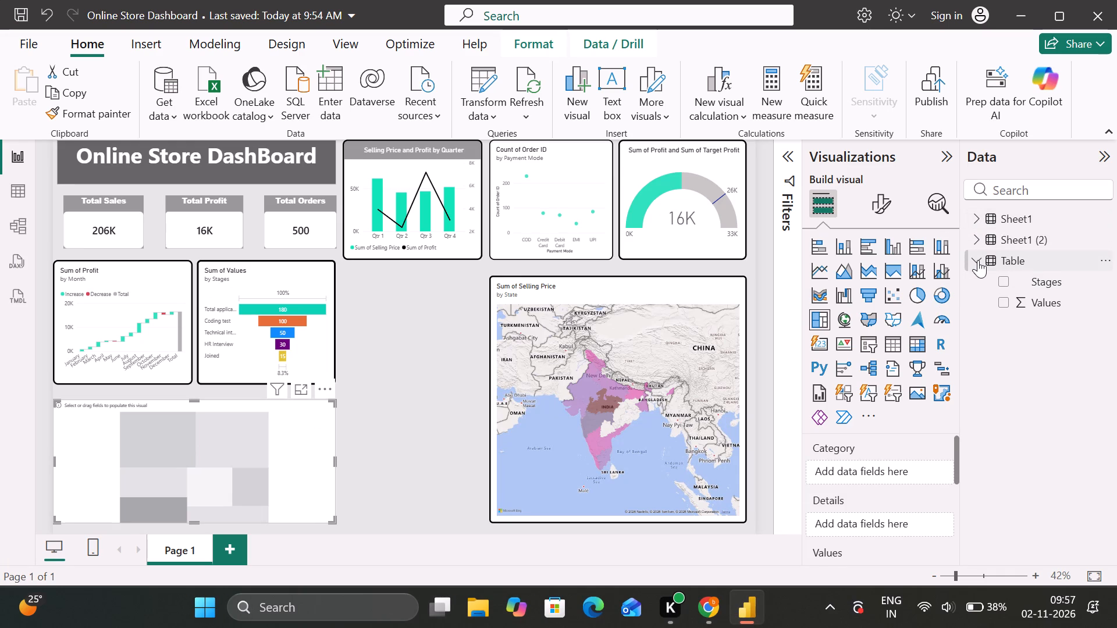
pyautogui.click(979, 217)
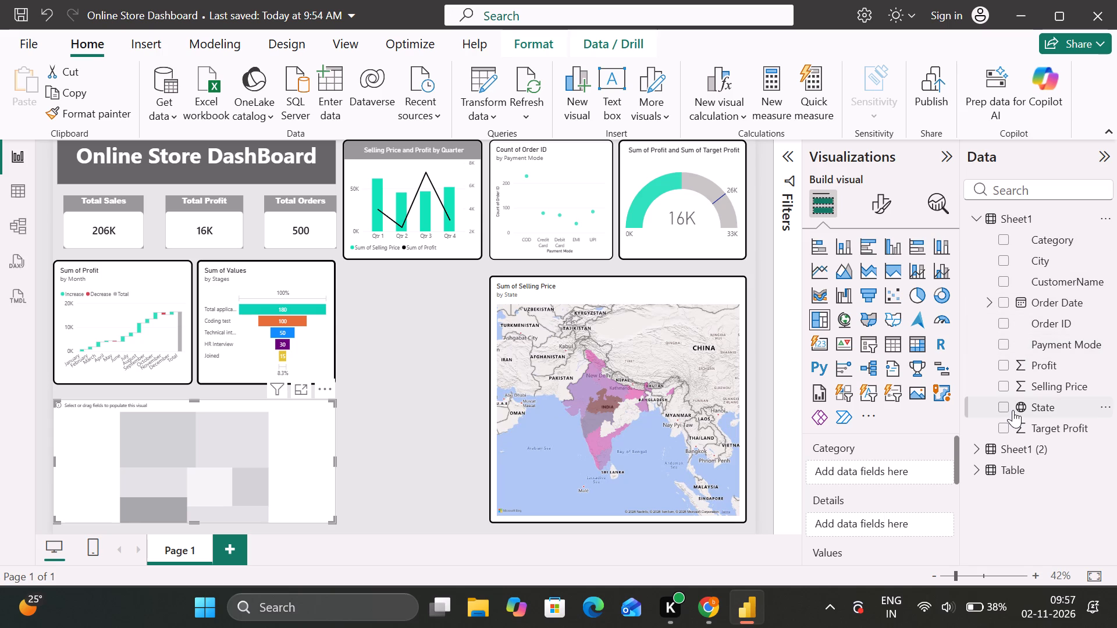
pyautogui.moveTo(1005, 406); pyautogui.dragTo(850, 472)
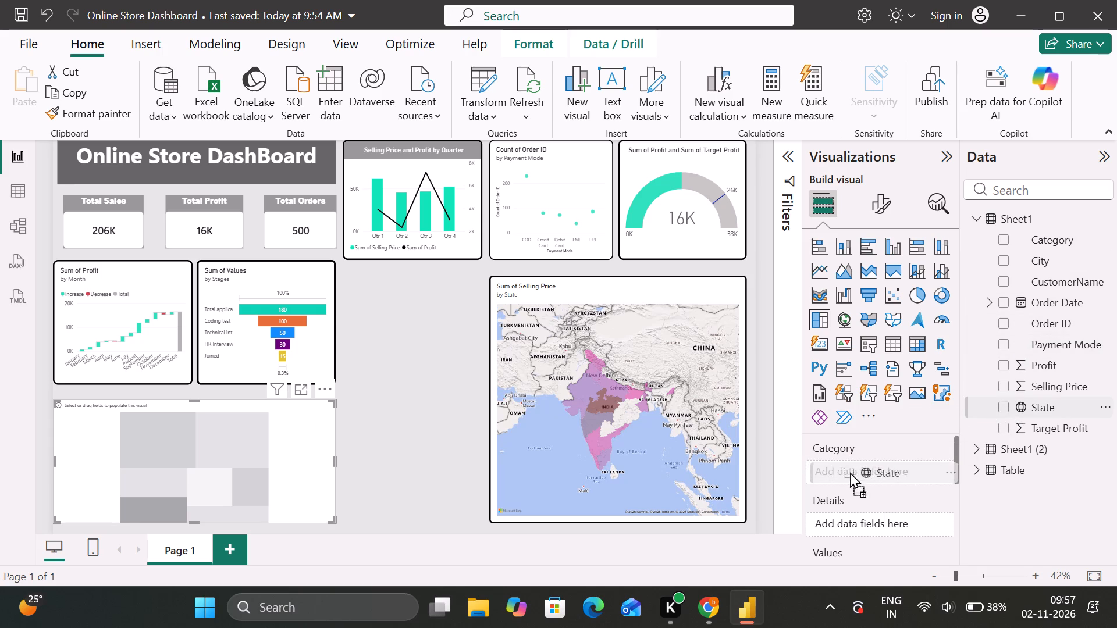
pyautogui.moveTo(850, 472); pyautogui.dragTo(851, 473)
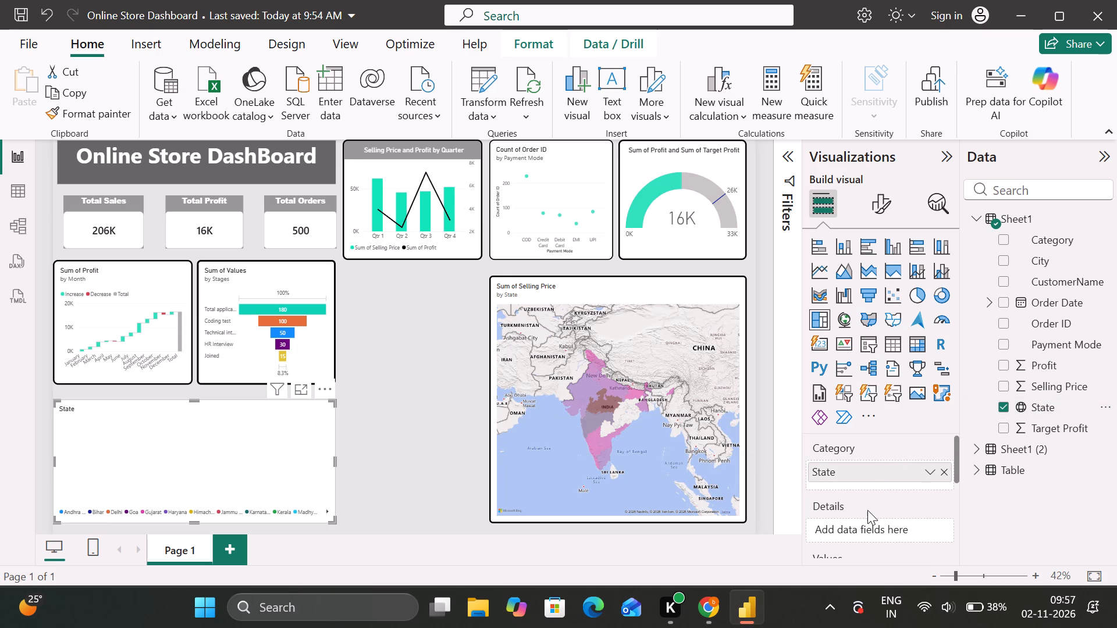
# Assign Selling Price from Sheet1 as the treemap's values.
pyautogui.scroll(-3, 867, 510)
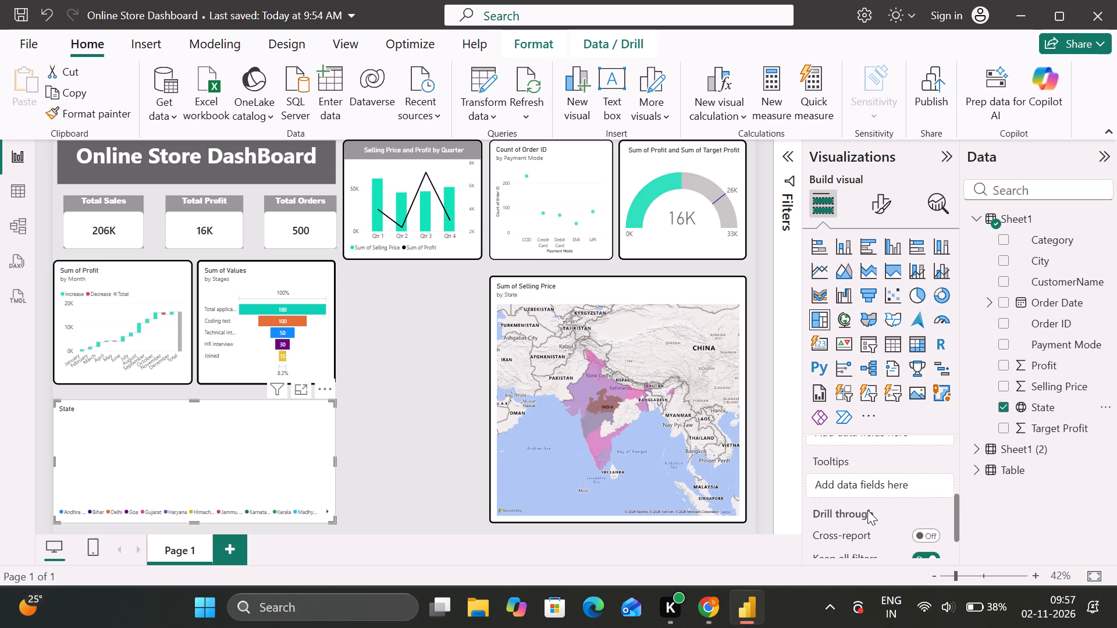
pyautogui.scroll(3, 867, 510)
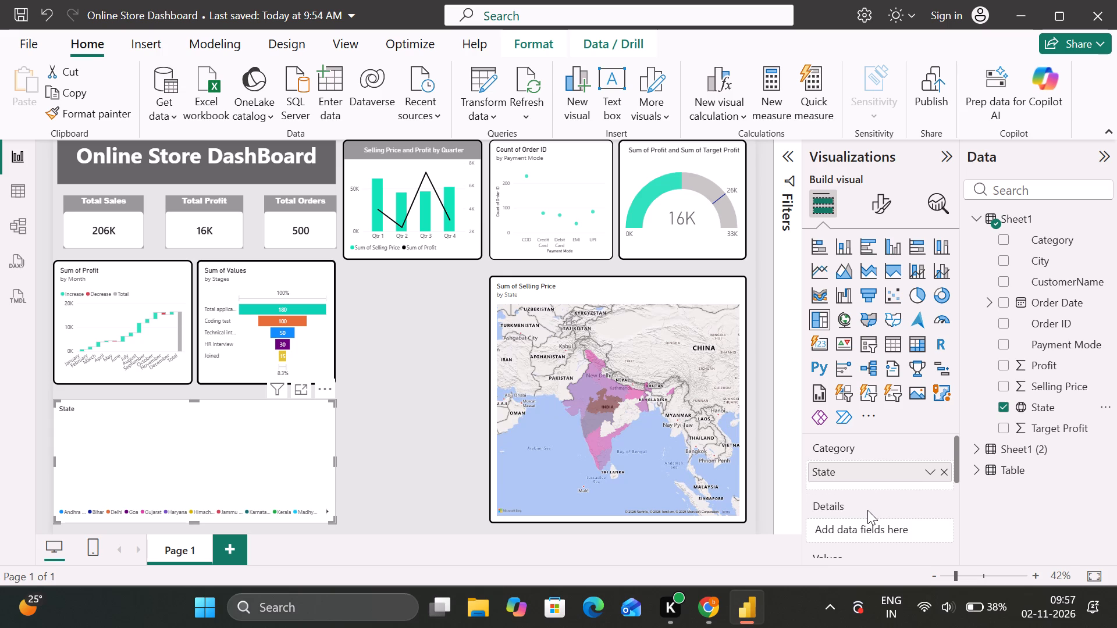
pyautogui.scroll(-2, 867, 510)
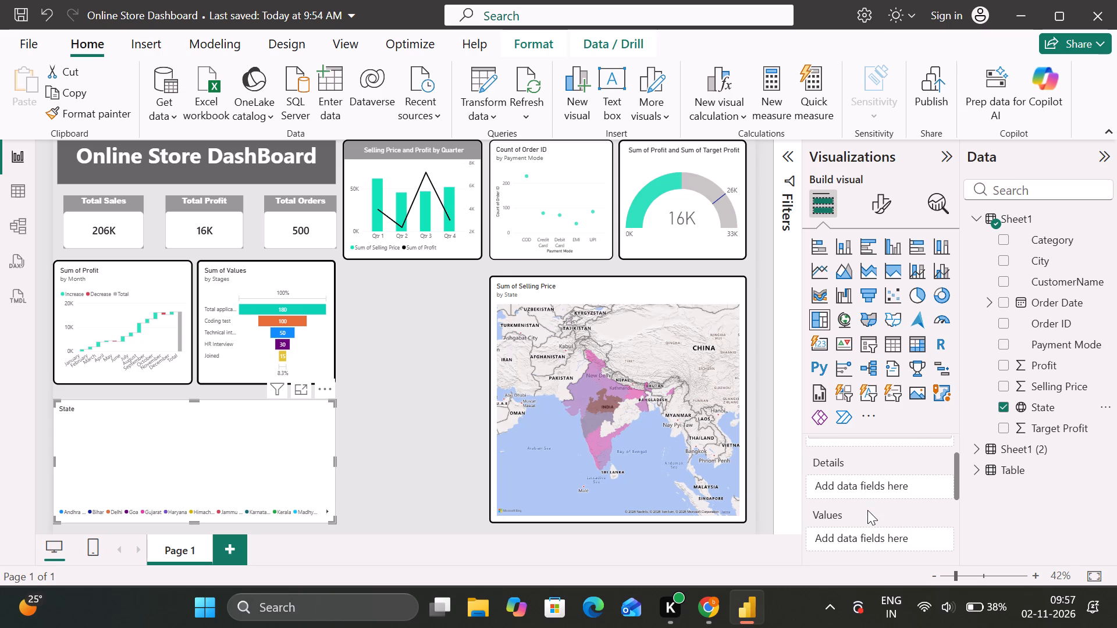
pyautogui.scroll(-4, 867, 510)
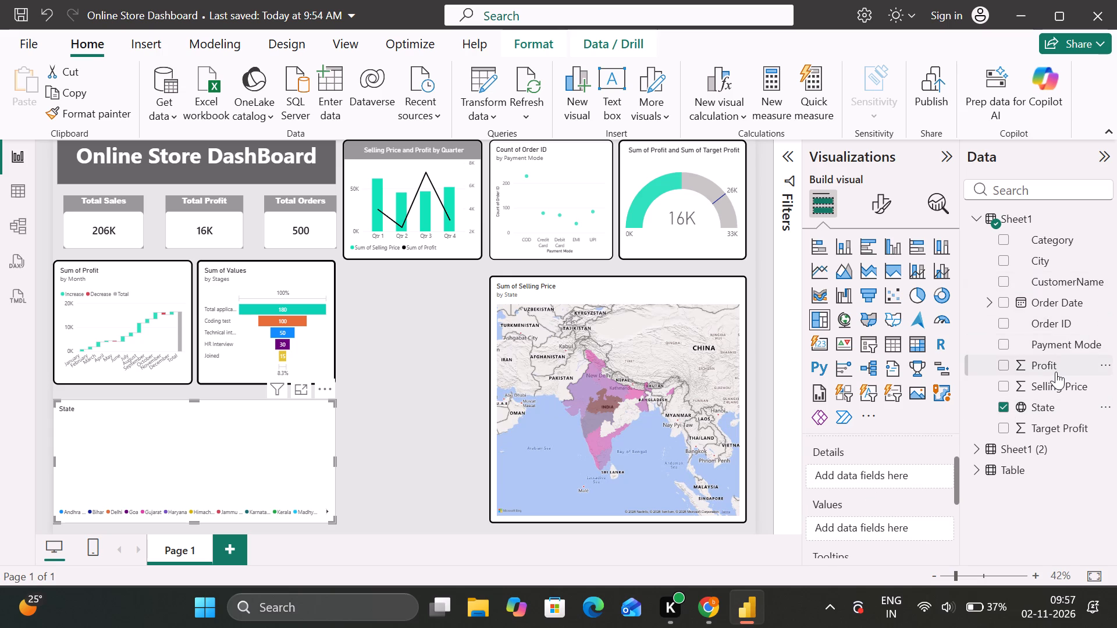
pyautogui.moveTo(1044, 382); pyautogui.dragTo(885, 519)
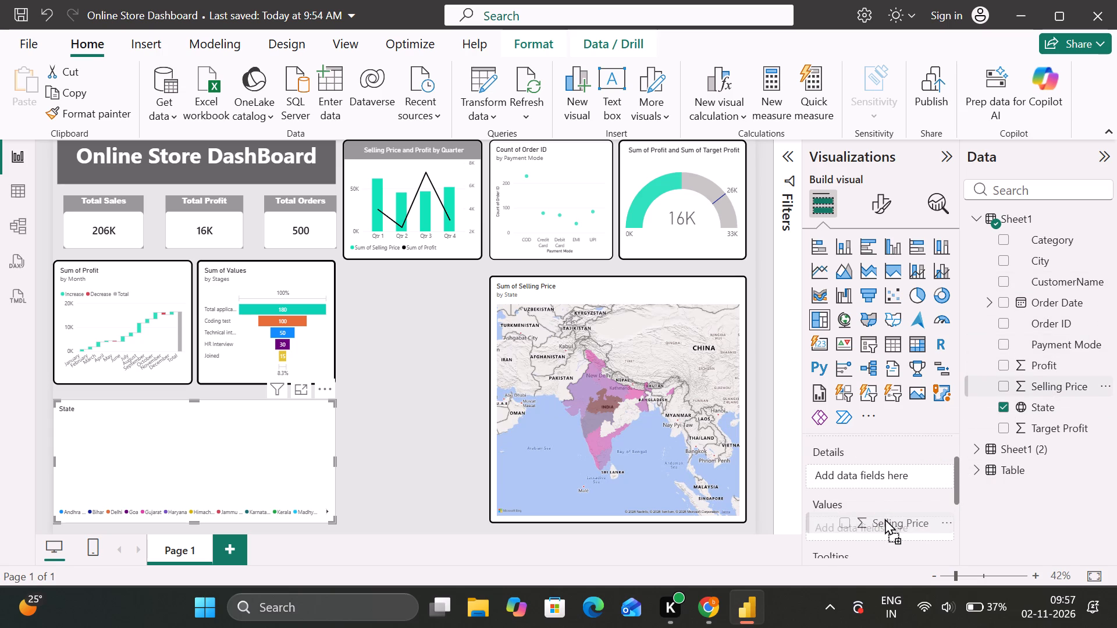
pyautogui.moveTo(885, 519); pyautogui.dragTo(882, 525)
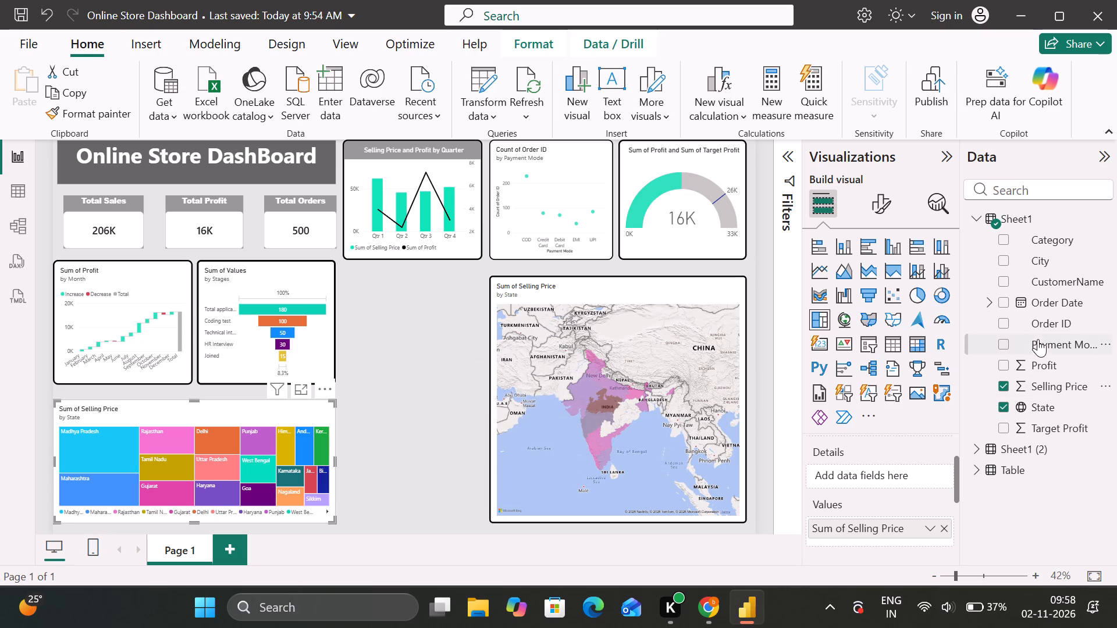
# Add the Category field from Sheet1 to the treemap's details.
pyautogui.moveTo(1047, 235); pyautogui.dragTo(880, 472)
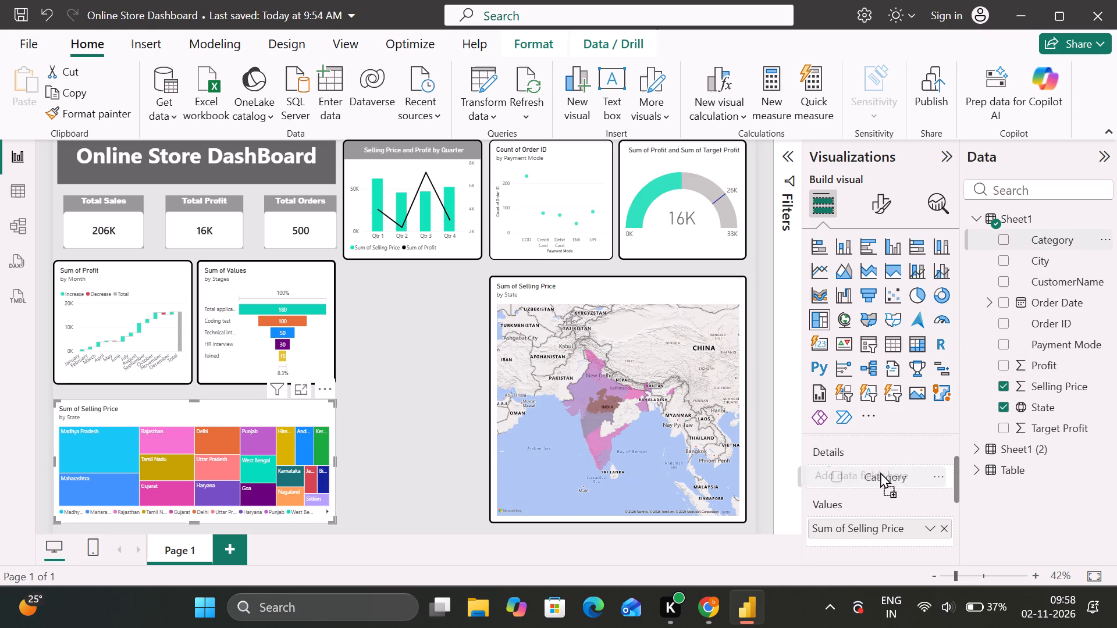
pyautogui.moveTo(880, 472); pyautogui.dragTo(881, 472)
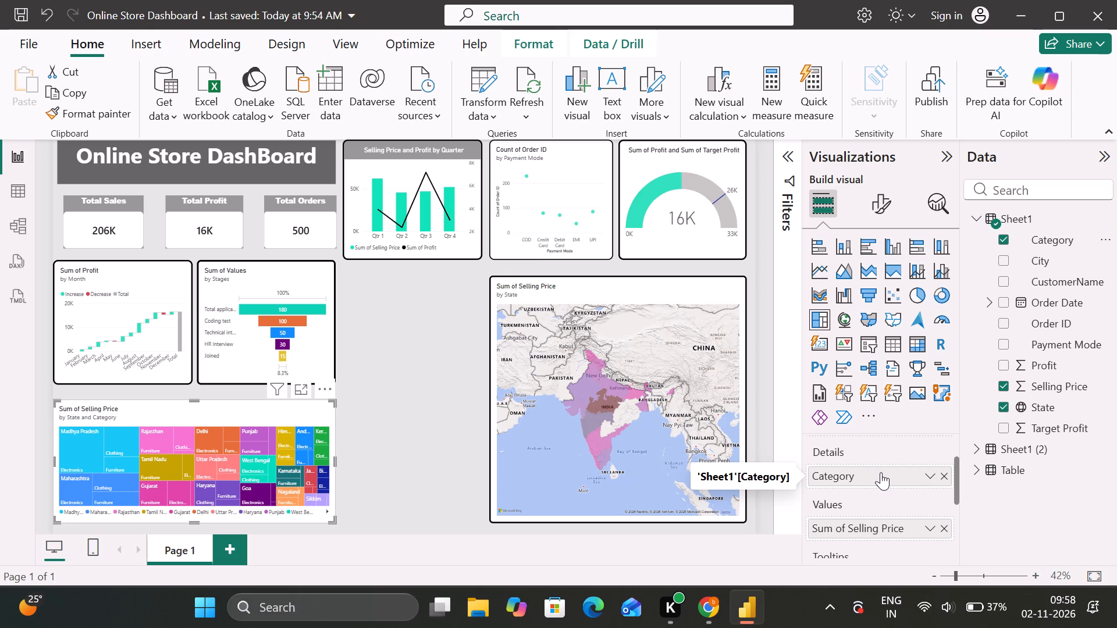
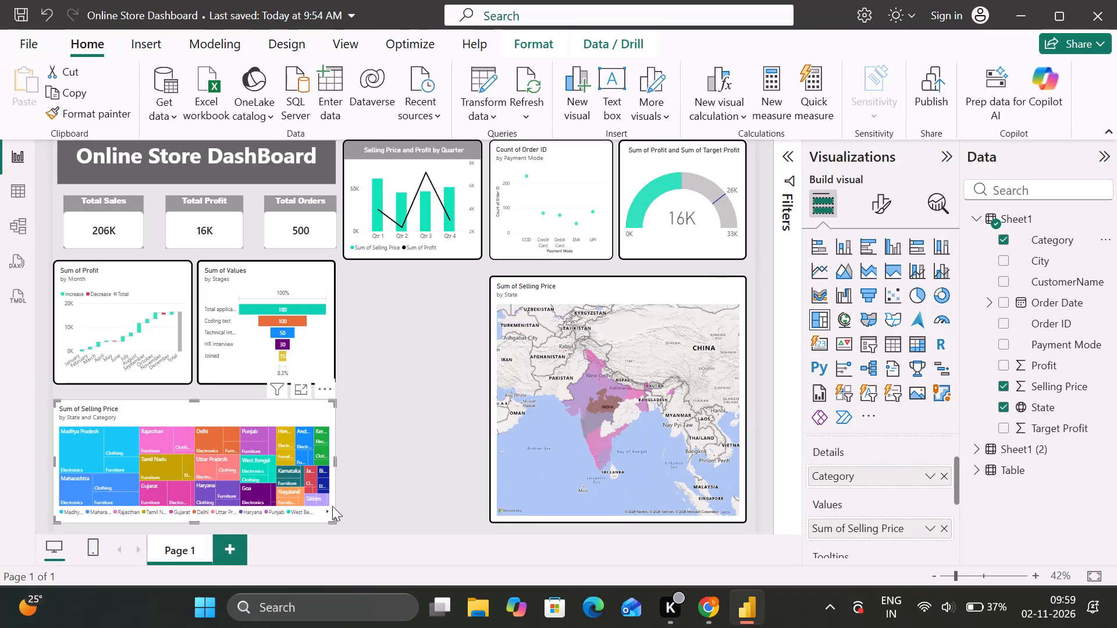
# Widen the treemap to just short of the map visual and extend its top edge slightly toward the charts above.
pyautogui.moveTo(333, 519); pyautogui.dragTo(423, 515)
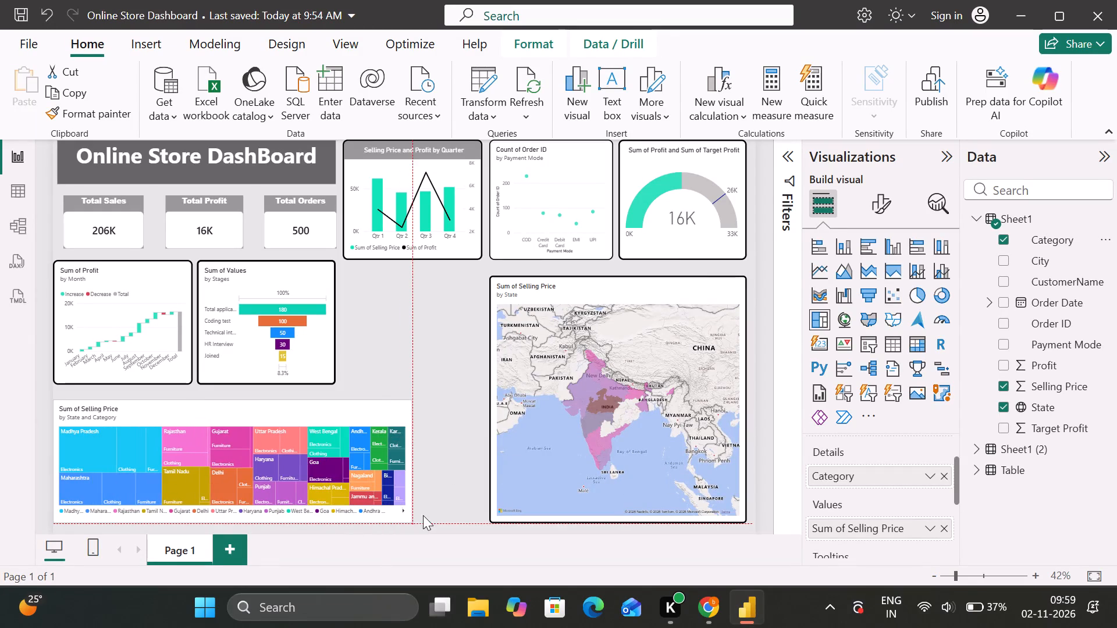
pyautogui.moveTo(423, 515); pyautogui.dragTo(481, 518)
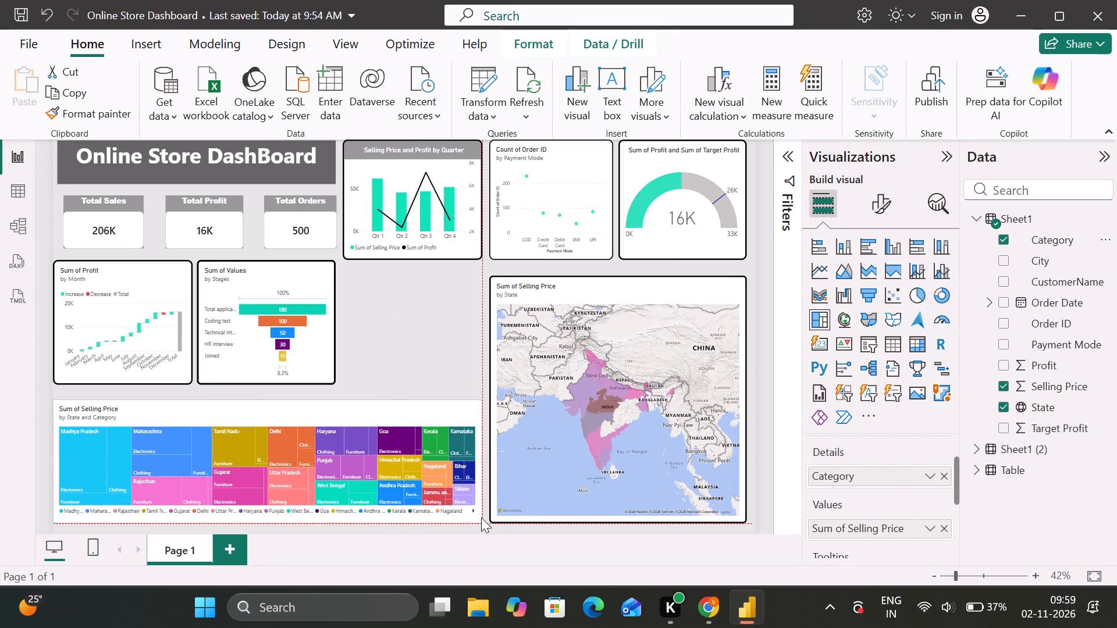
pyautogui.moveTo(481, 518); pyautogui.dragTo(482, 519)
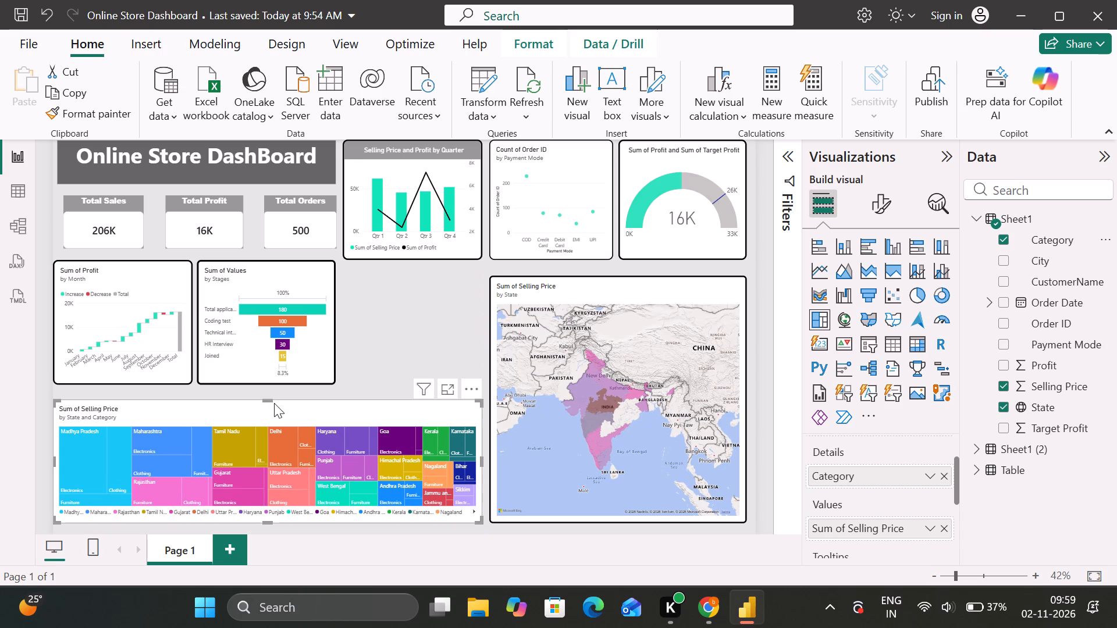
pyautogui.moveTo(272, 402); pyautogui.dragTo(271, 392)
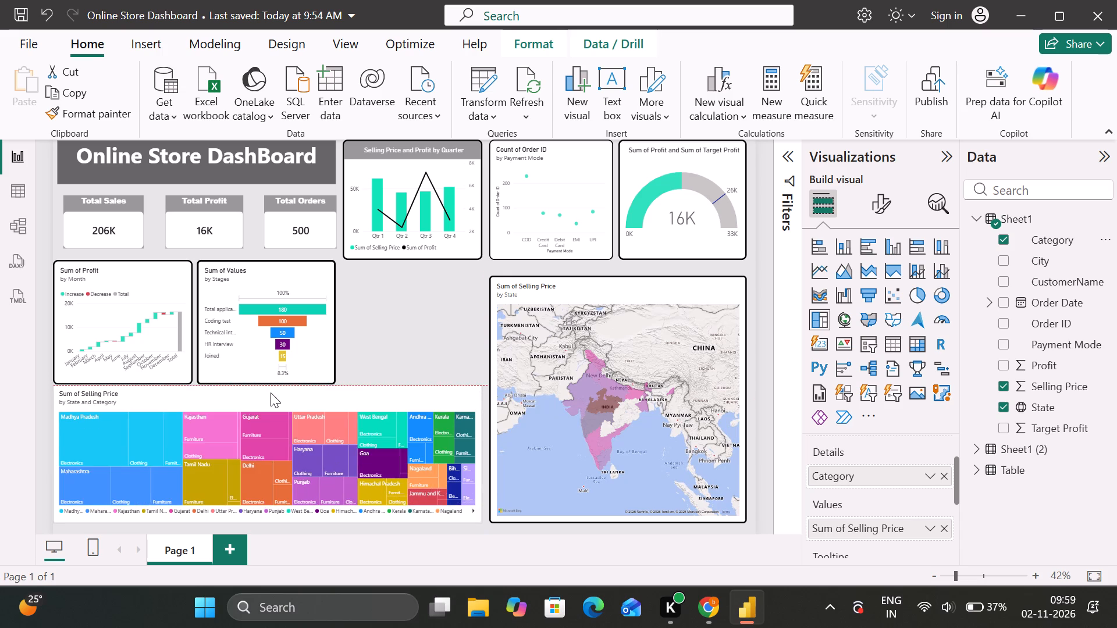
pyautogui.moveTo(271, 392); pyautogui.dragTo(269, 398)
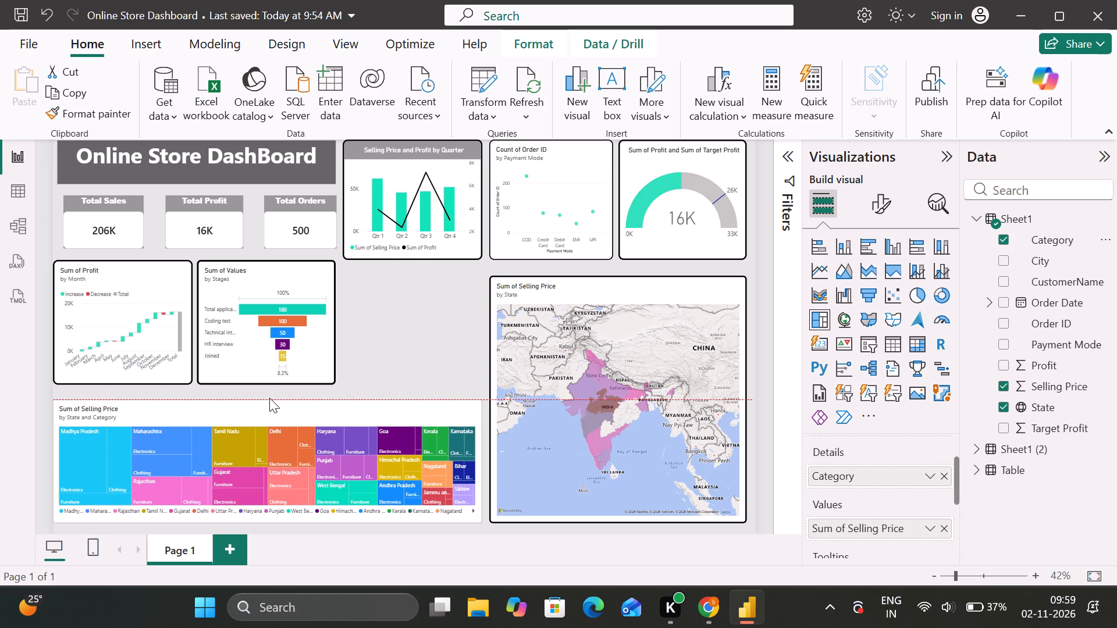
pyautogui.moveTo(269, 398); pyautogui.dragTo(269, 395)
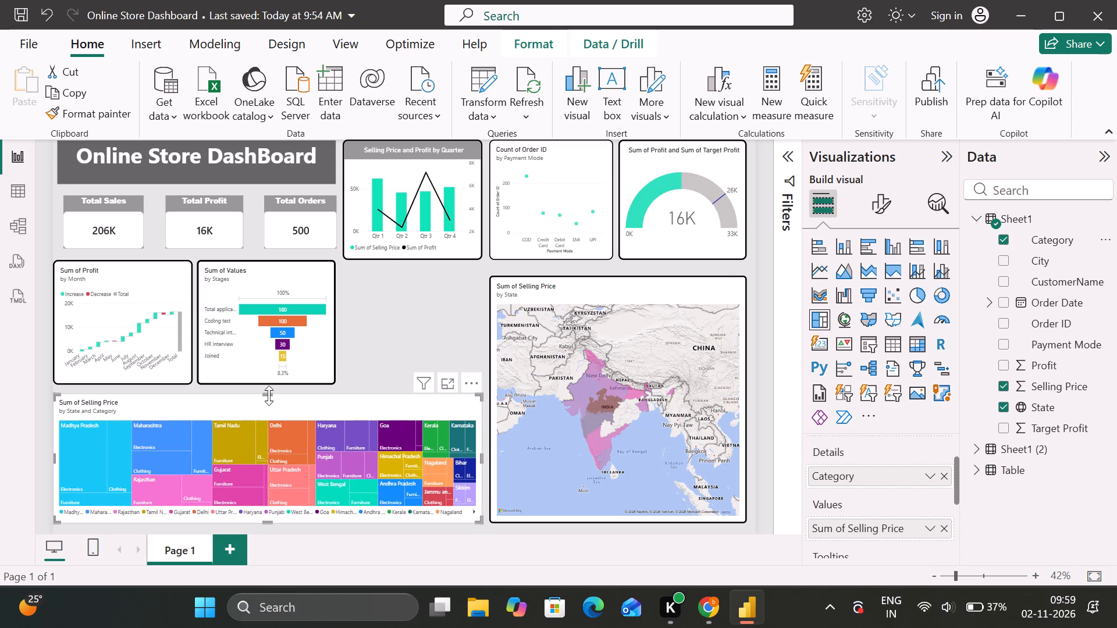
# Format the treemap's visual border in black with 11 px rounded corners and a 5 px width.
pyautogui.click(877, 202)
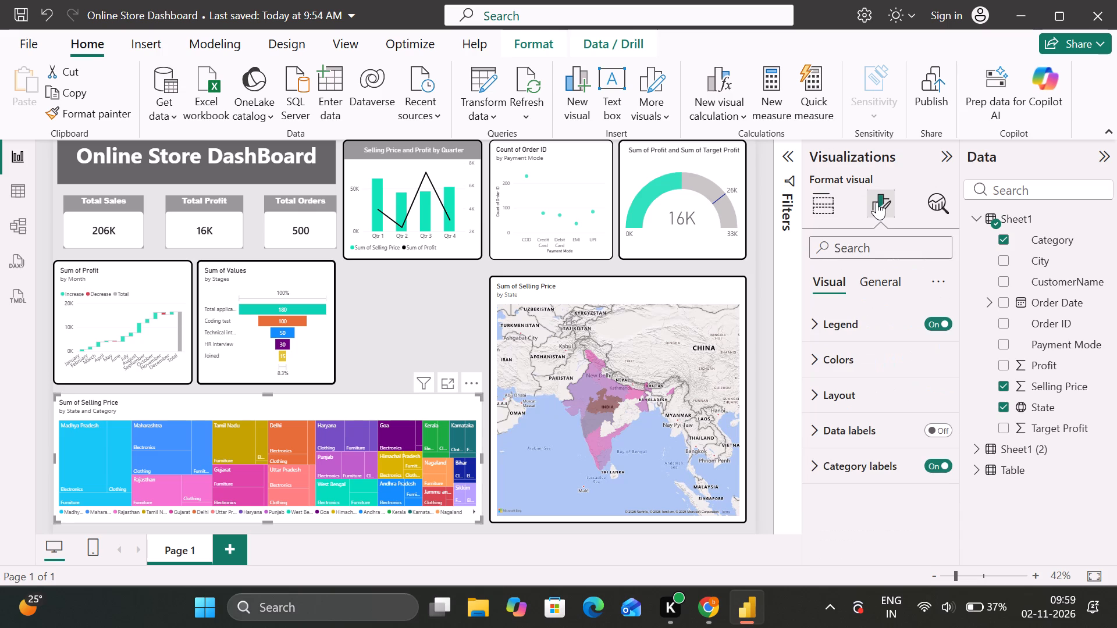
pyautogui.click(891, 280)
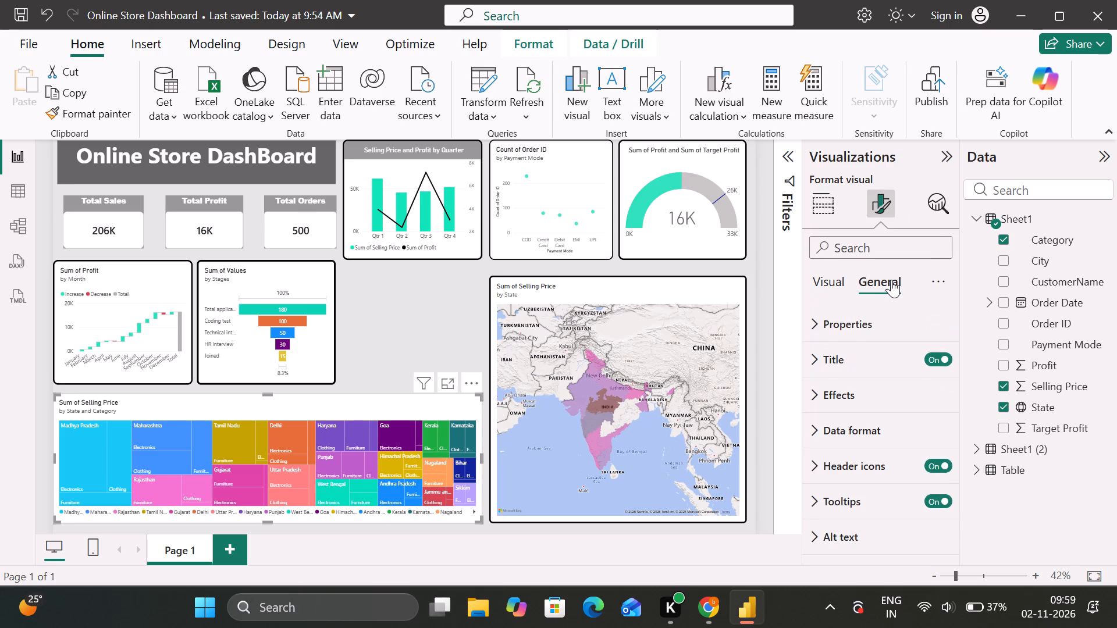
pyautogui.click(831, 387)
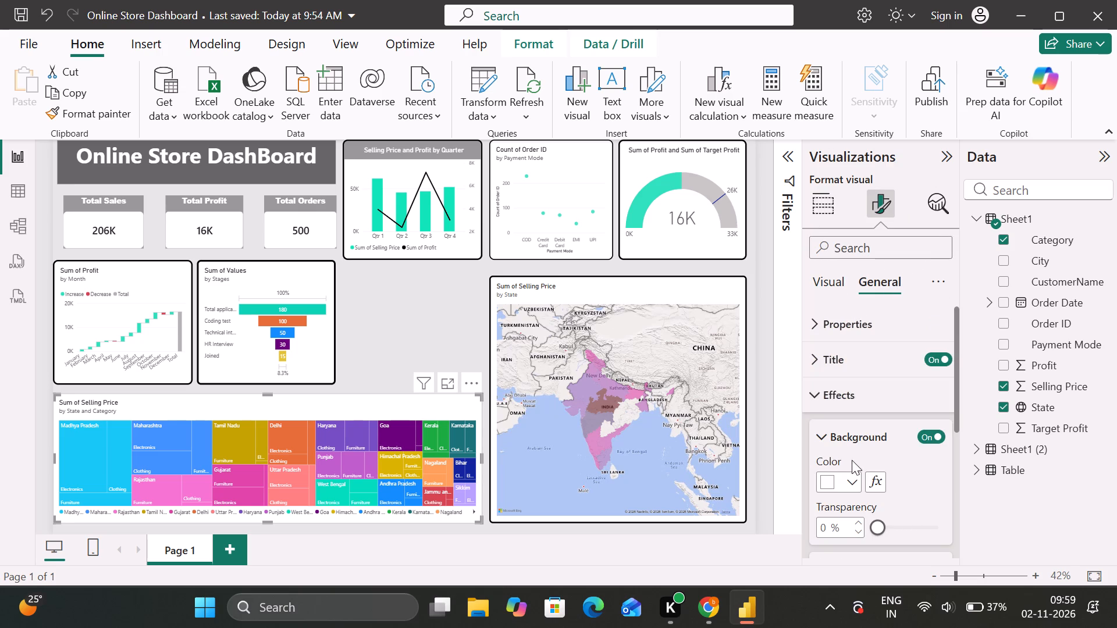
pyautogui.scroll(-1, 852, 460)
pyautogui.click(835, 495)
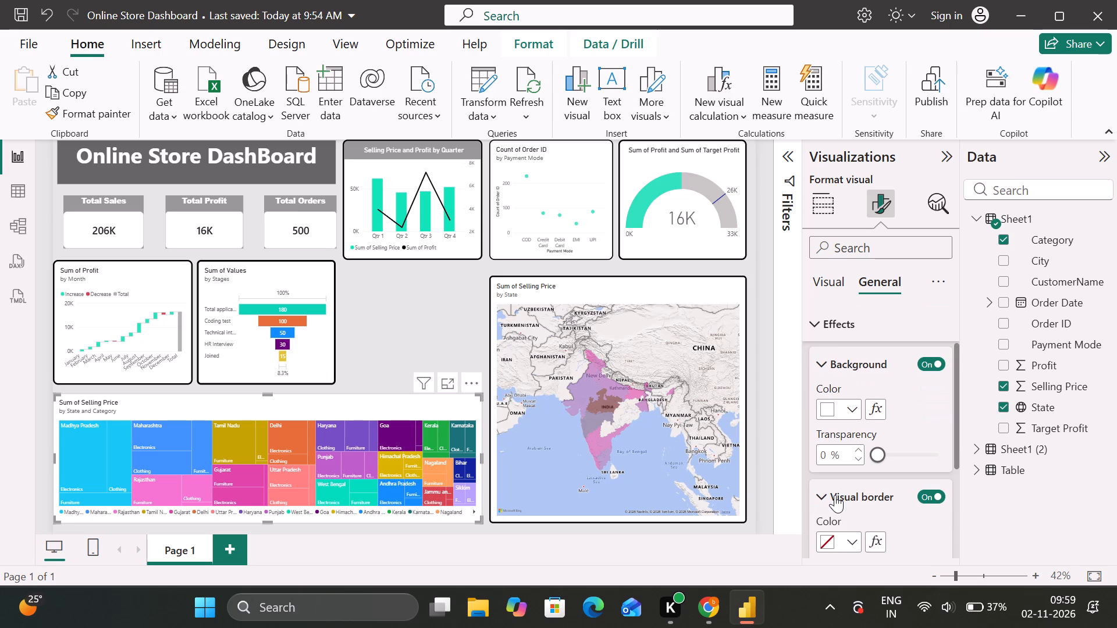
pyautogui.scroll(-1, 835, 495)
pyautogui.click(852, 515)
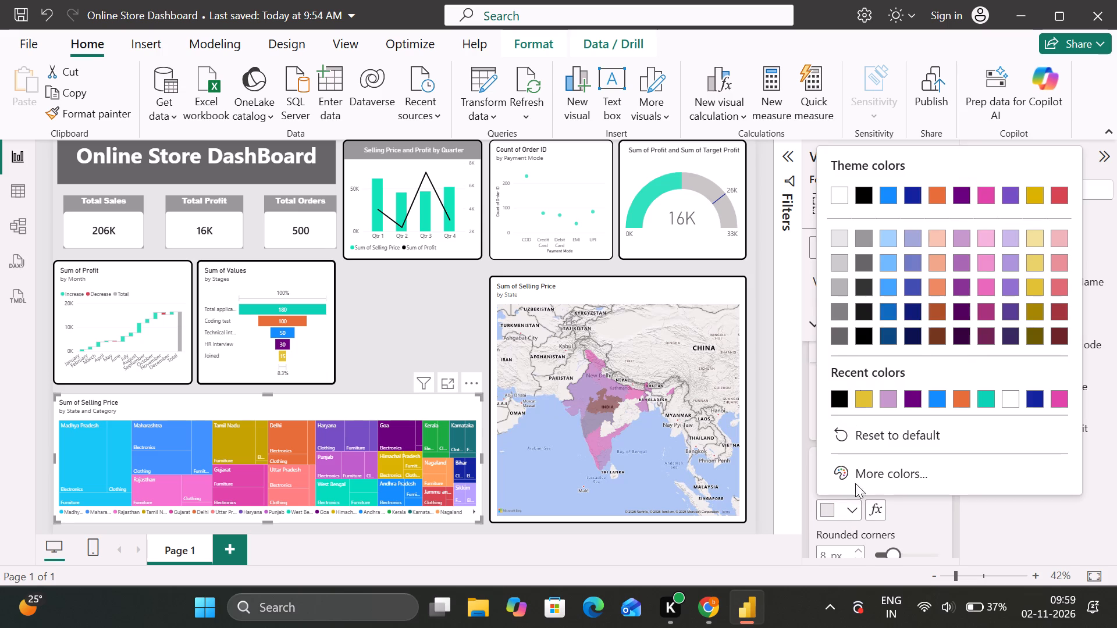
pyautogui.click(861, 191)
pyautogui.scroll(-1, 860, 383)
pyautogui.tripleClick(858, 463)
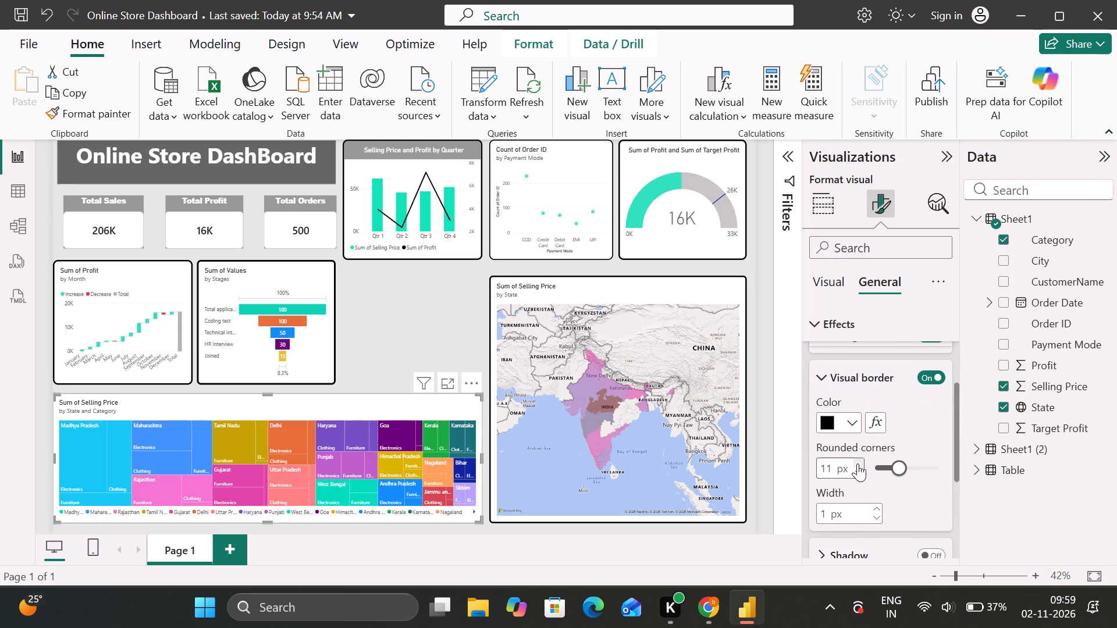
pyautogui.tripleClick(876, 511)
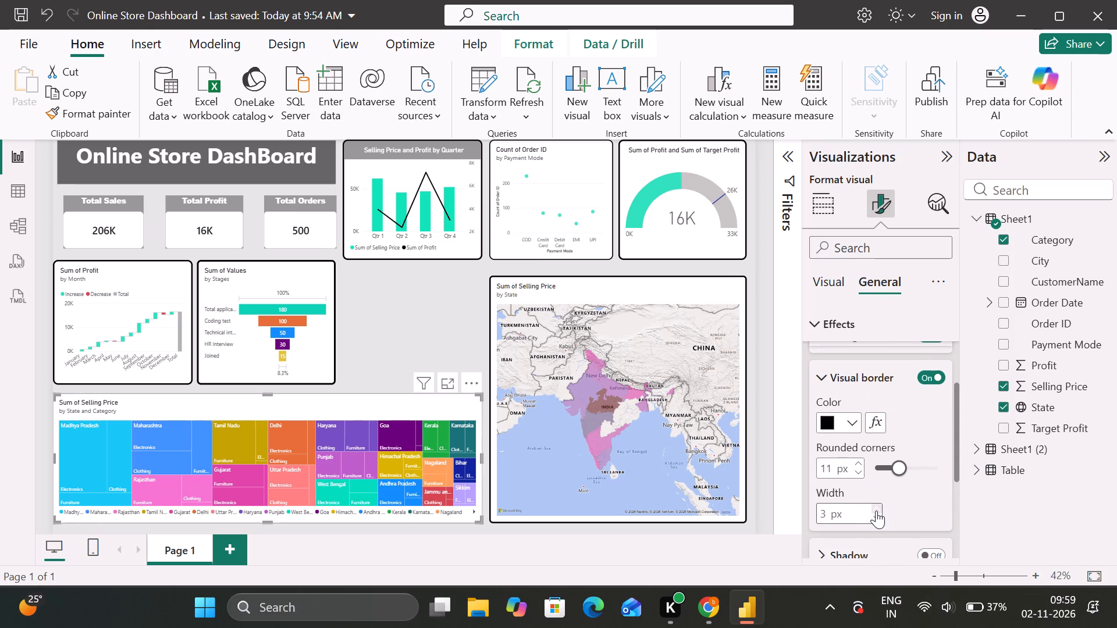
pyautogui.click(876, 511)
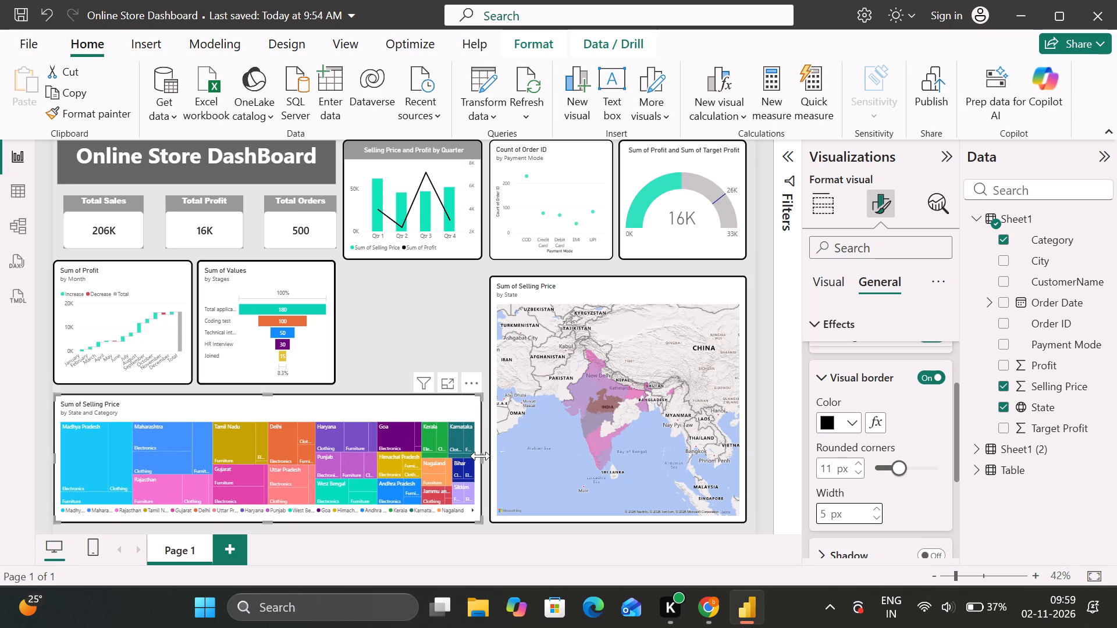
# Narrow the treemap so its right edge sits just past the funnel chart's right edge.
pyautogui.moveTo(481, 458); pyautogui.dragTo(339, 455)
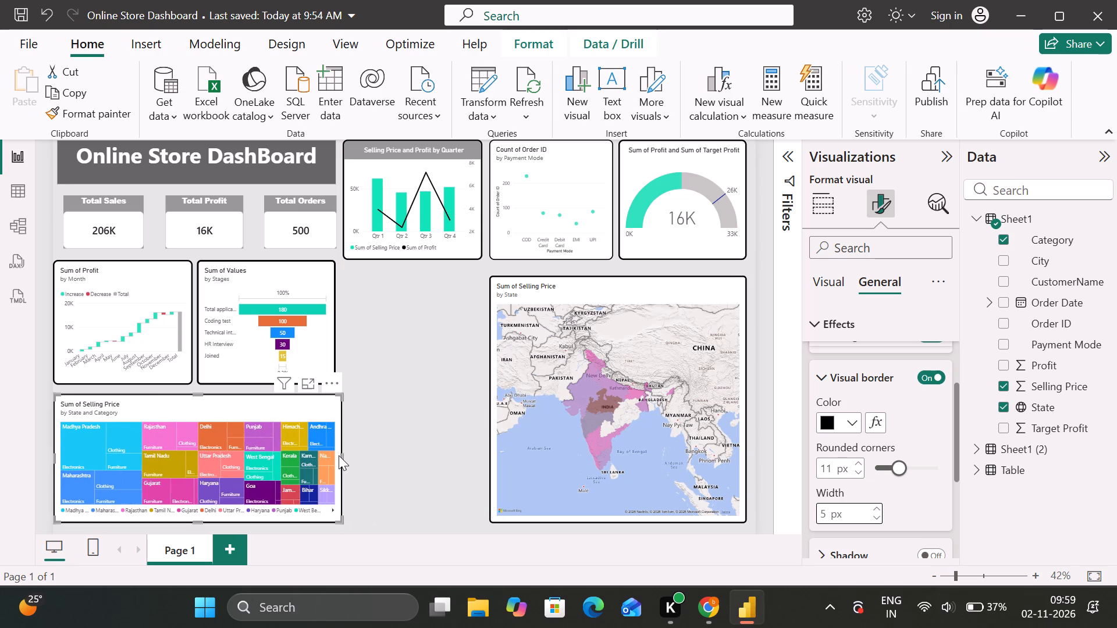
pyautogui.click(414, 429)
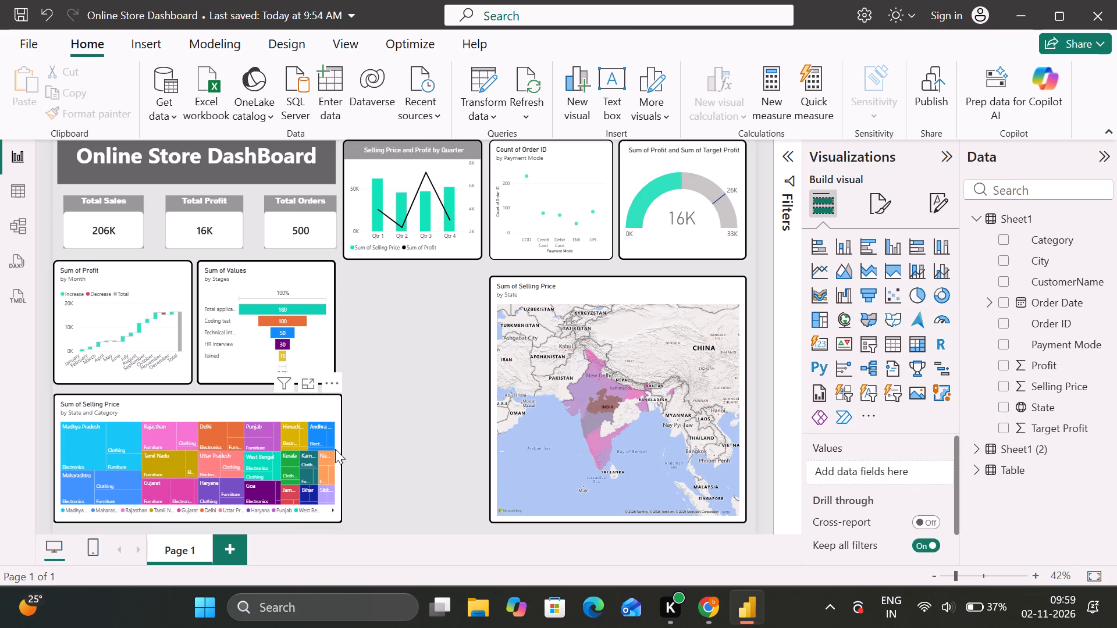
# Check how the visuals cross-filter when the Karnataka and Himachal Pradesh tiles of the treemap are selected.
pyautogui.click(317, 451)
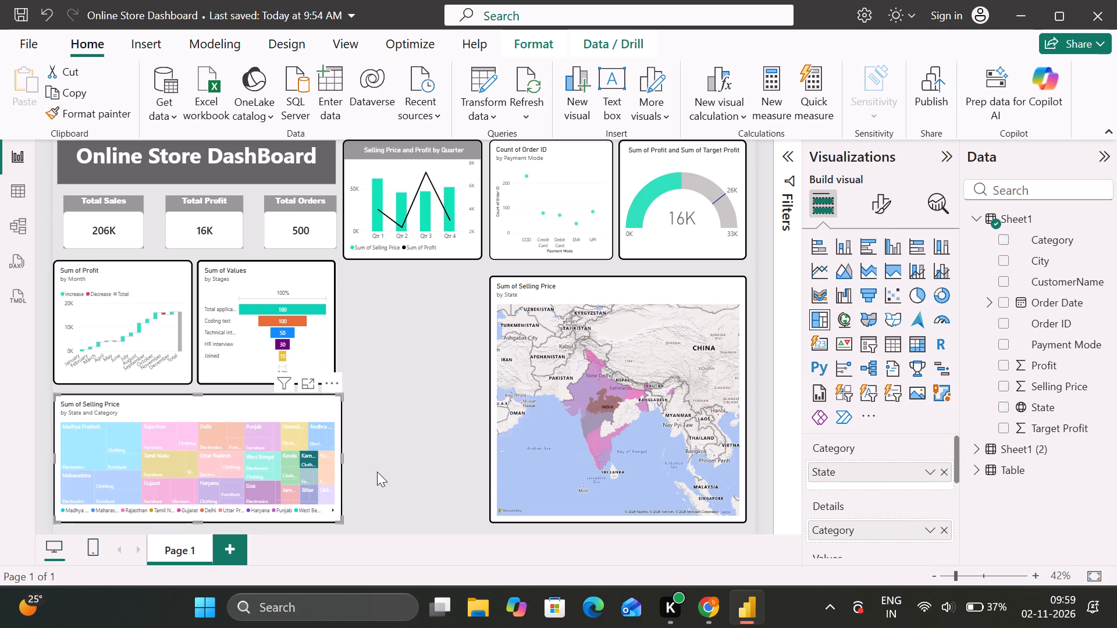
pyautogui.click(298, 409)
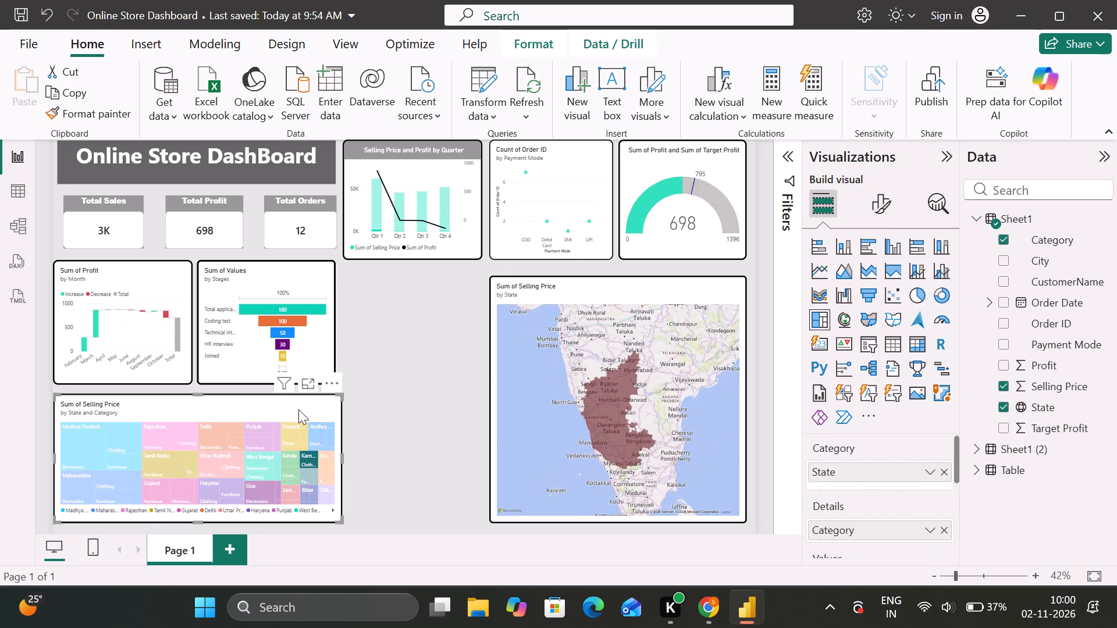
pyautogui.click(282, 429)
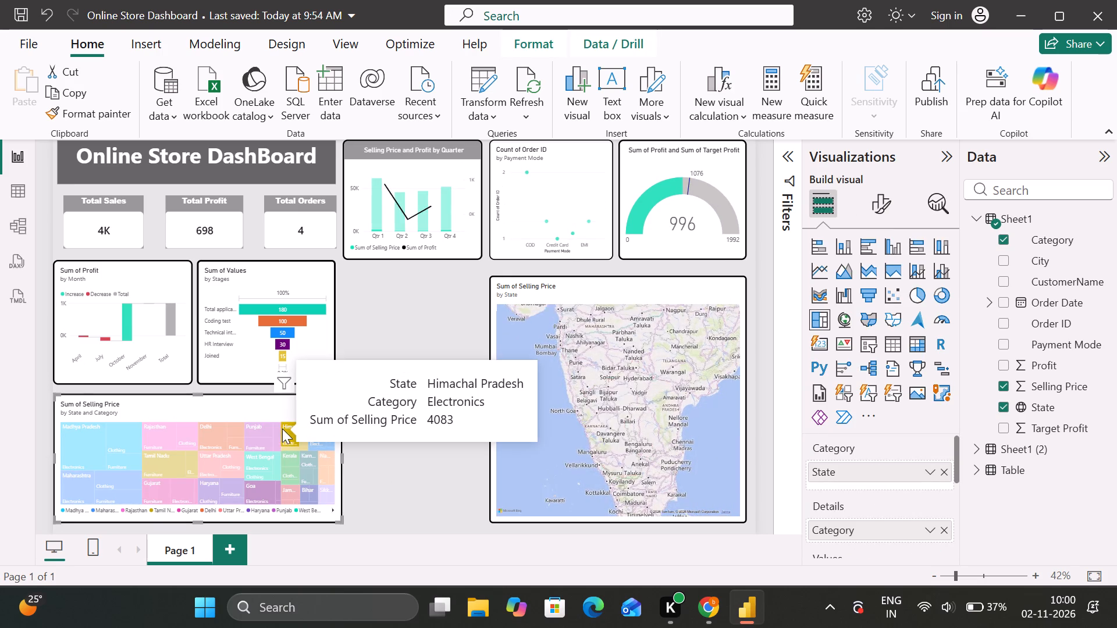
pyautogui.click(253, 414)
pyautogui.click(472, 380)
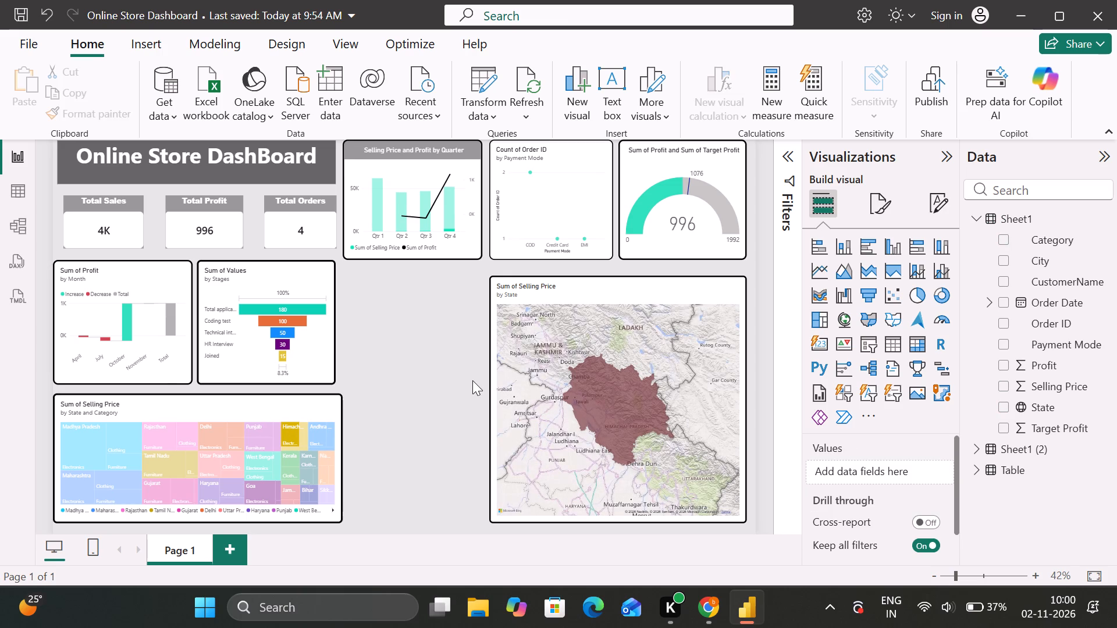
pyautogui.click(424, 383)
pyautogui.doubleClick(424, 383)
# Check cross-filtering from the Qtr 1 column of the quarterly chart, and examine the Total Sales and Total Profit cards.
pyautogui.doubleClick(371, 202)
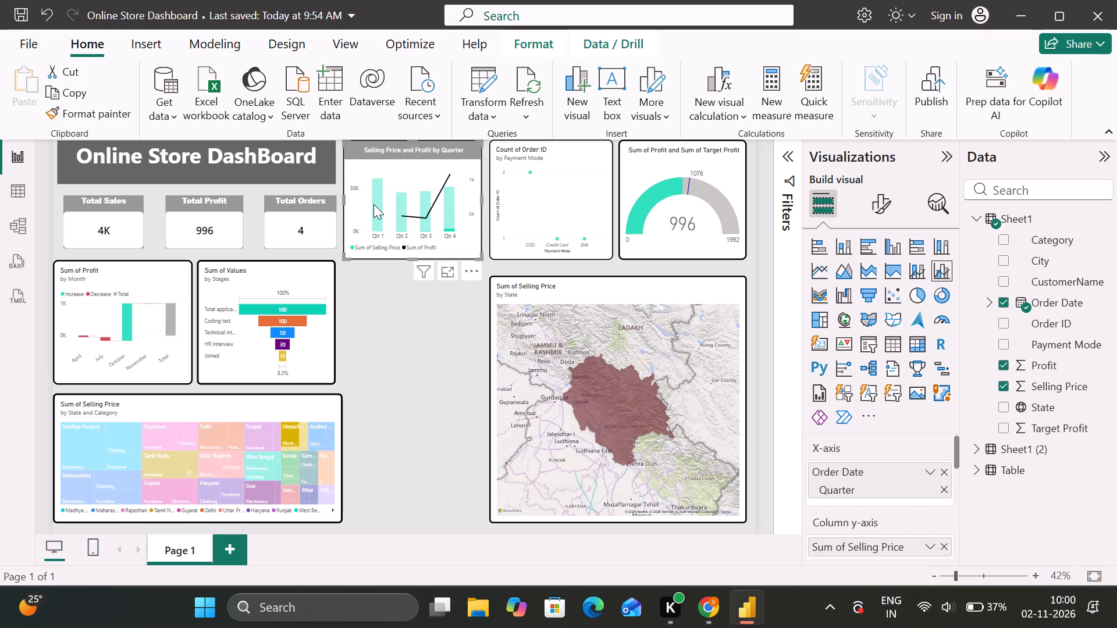
pyautogui.click(373, 204)
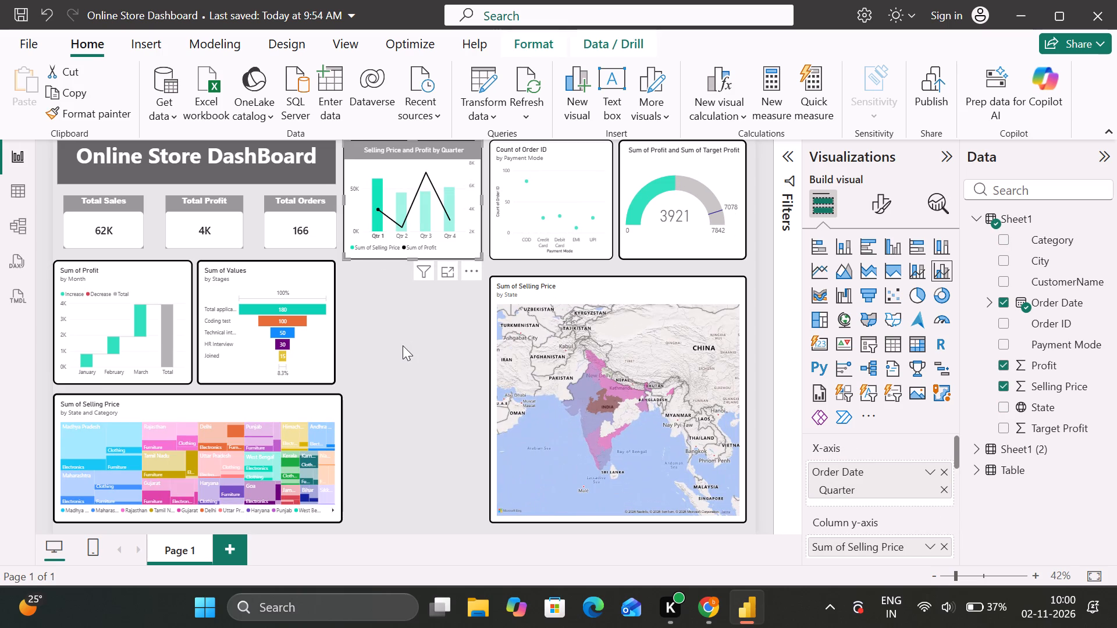
pyautogui.click(403, 345)
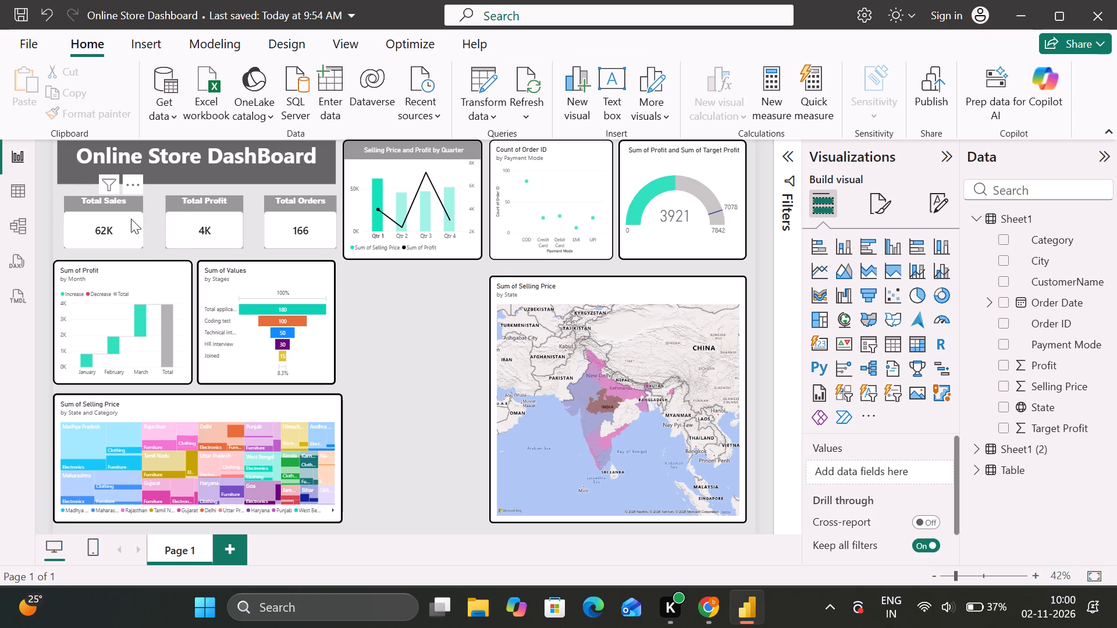
pyautogui.click(120, 226)
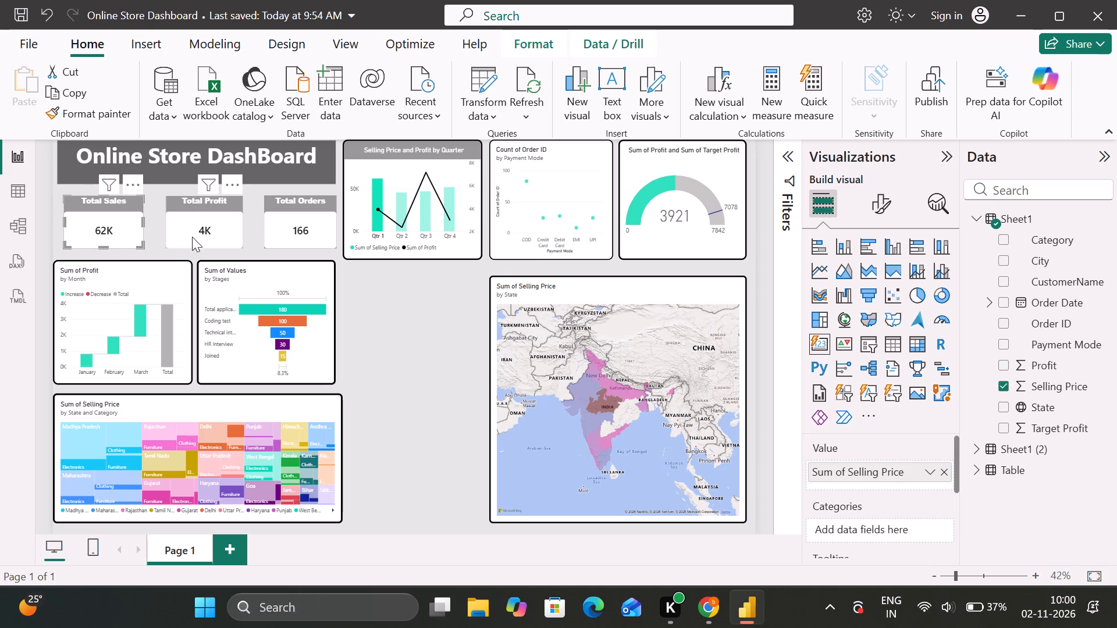
pyautogui.click(192, 237)
pyautogui.click(383, 329)
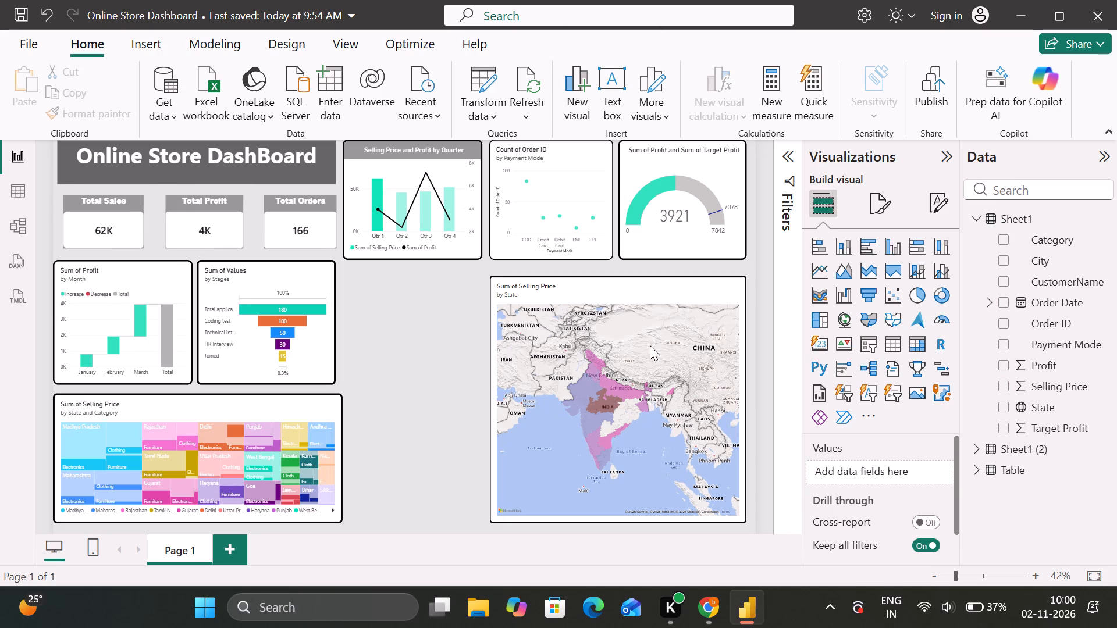
# Check how the dashboard cross-filters for Maharashtra selected on the map, examining the profit gauge and the funnel chart.
pyautogui.click(593, 419)
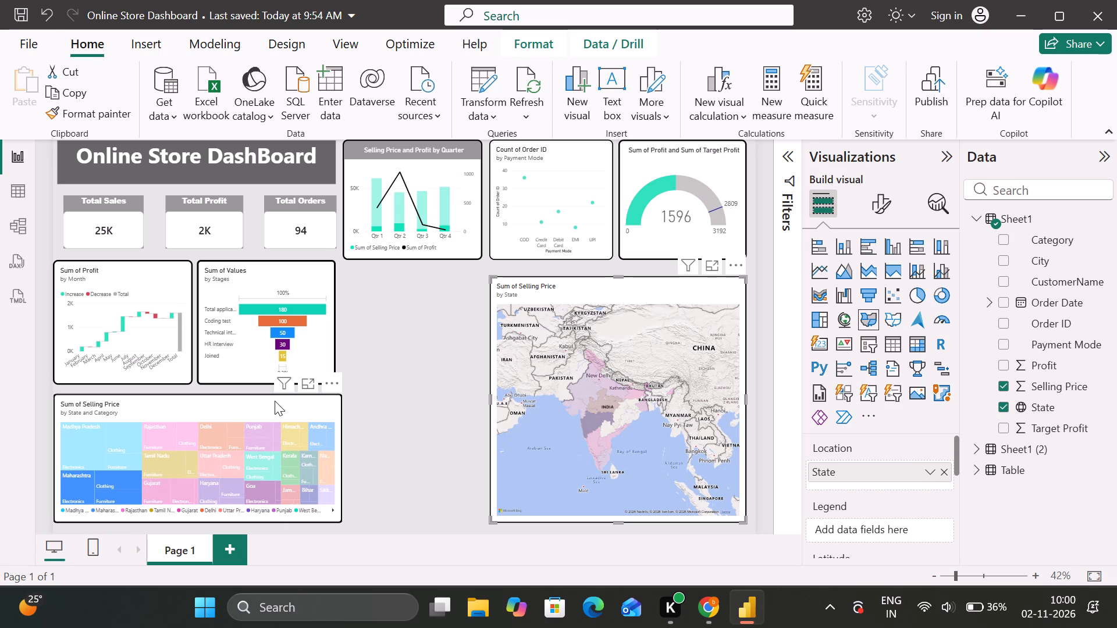
pyautogui.click(392, 345)
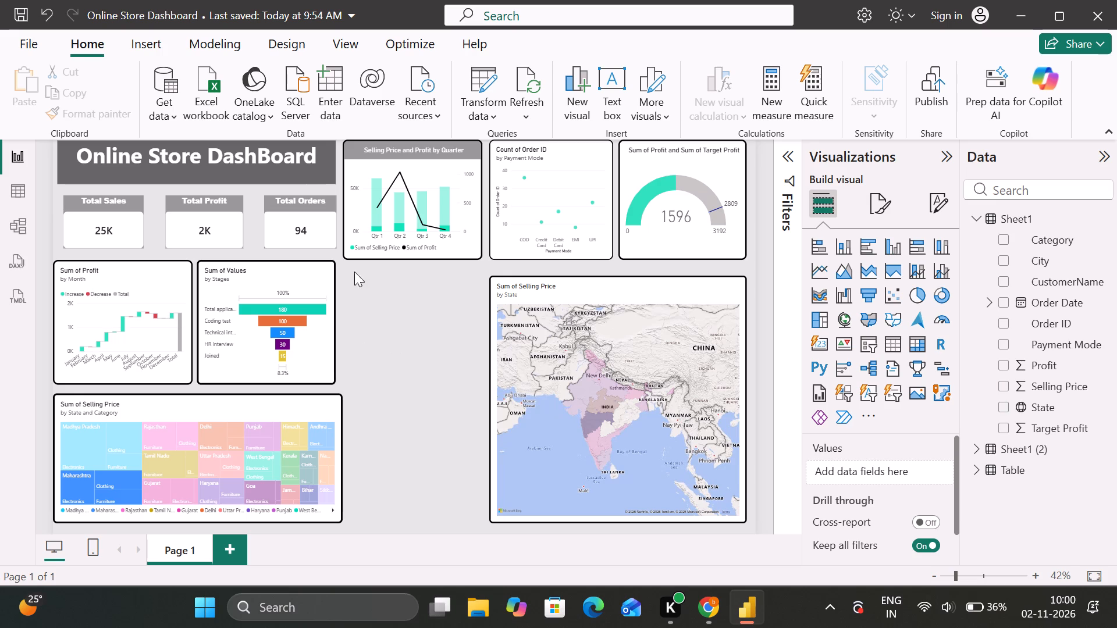
pyautogui.click(411, 292)
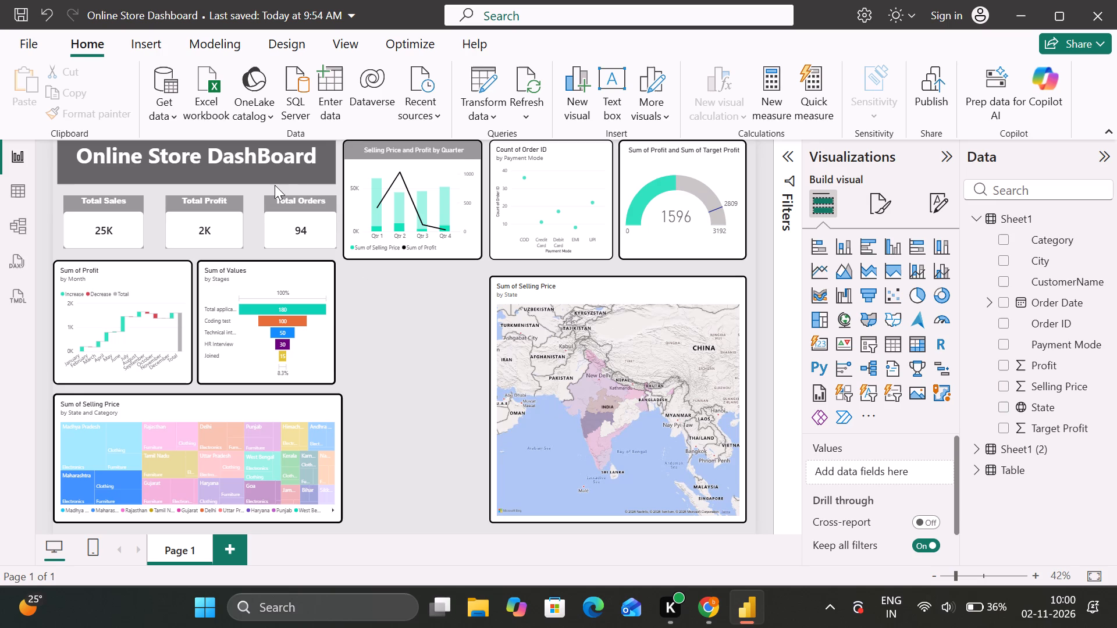
pyautogui.click(667, 185)
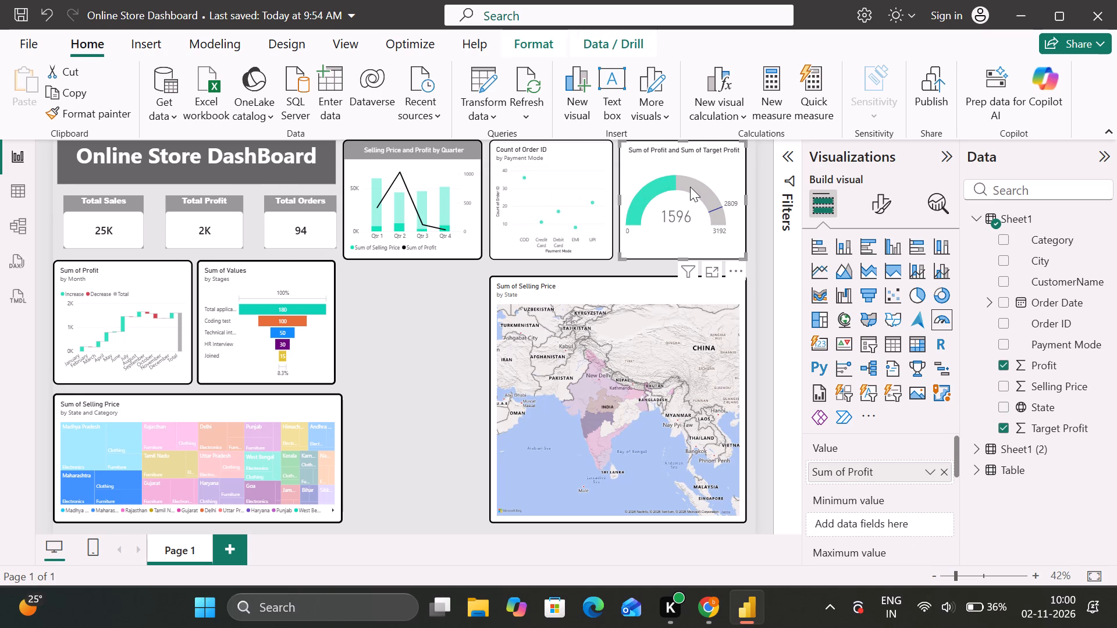
pyautogui.click(690, 187)
pyautogui.click(329, 320)
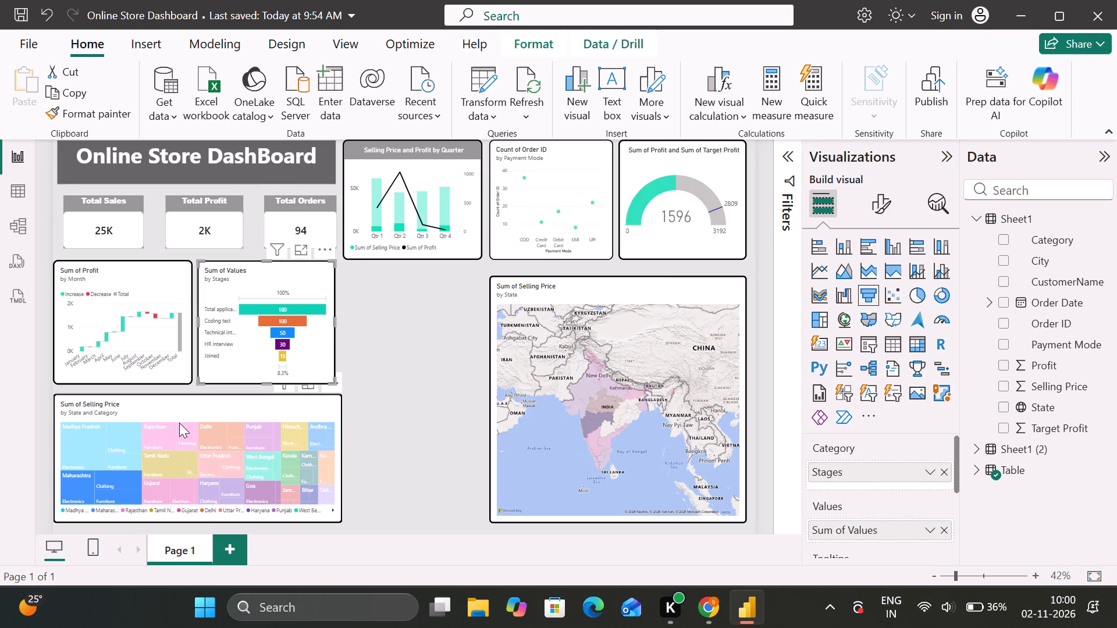
# Cross-filter the dashboard by the treemap's Rajasthan tile and by its Kerala tile to examine the other visuals.
pyautogui.click(169, 429)
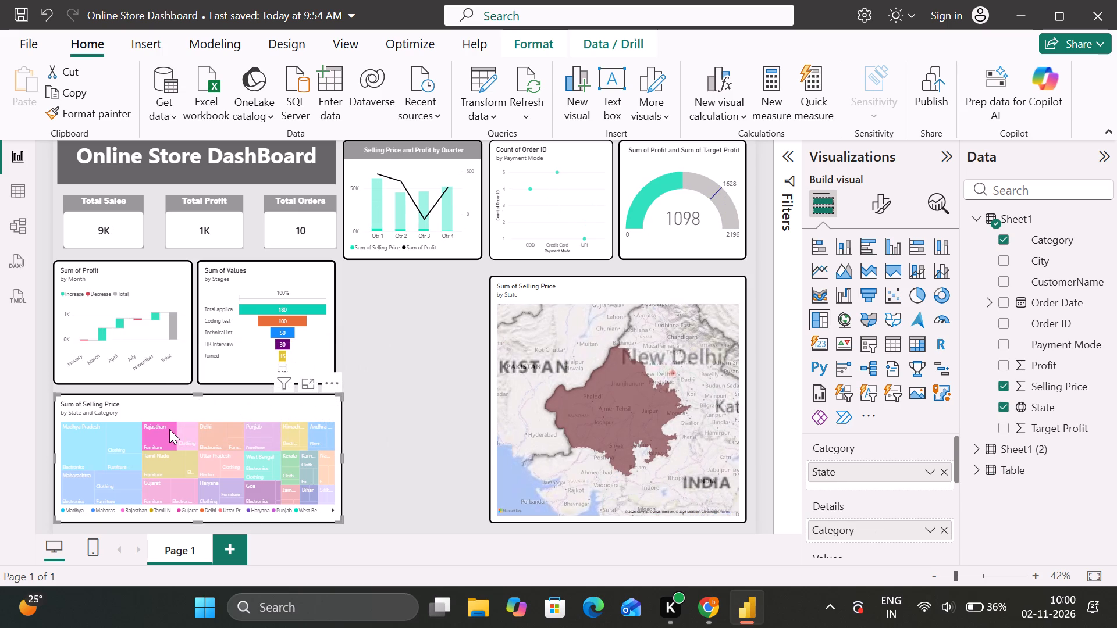
pyautogui.click(285, 451)
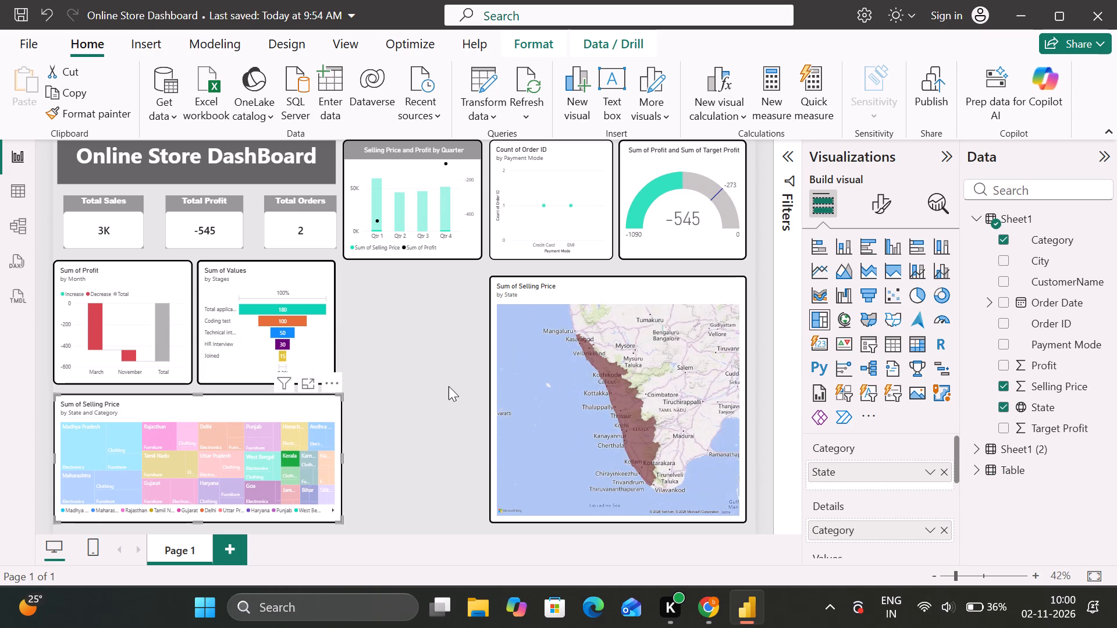
pyautogui.click(449, 386)
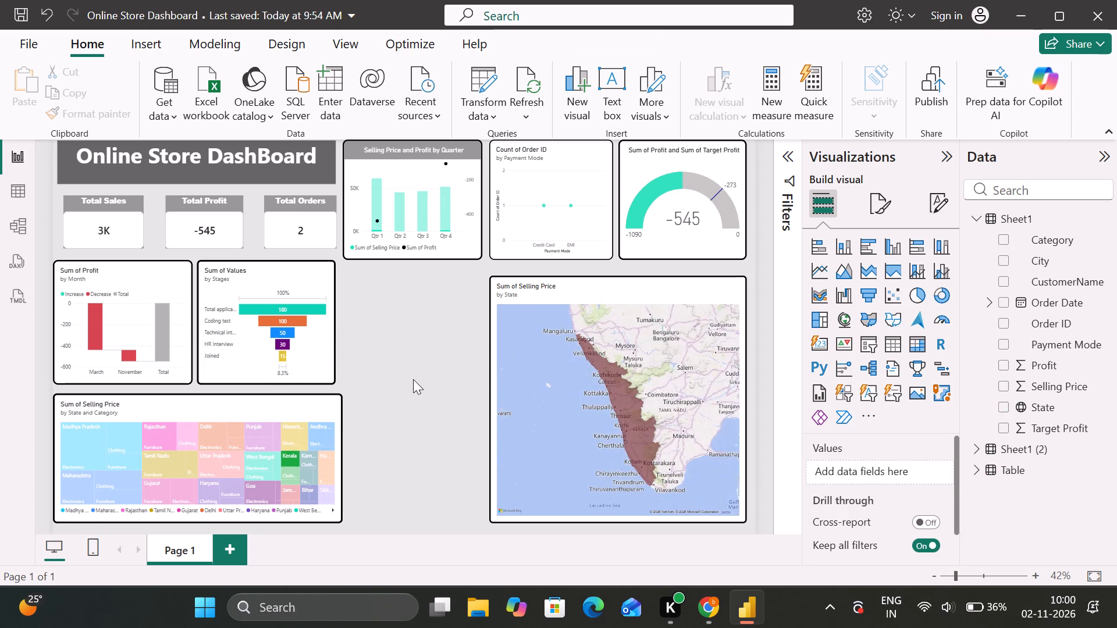
pyautogui.click(397, 445)
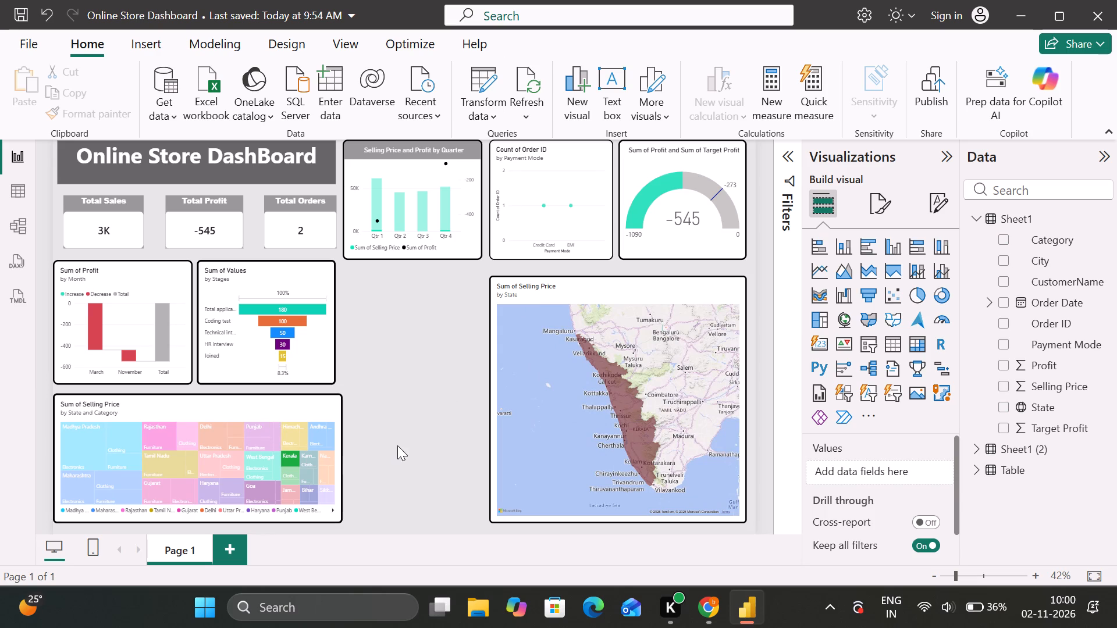
# Check cross-filtering from the treemap's Himachal Pradesh tile and from the quarterly chart's Qtr 4 column, and clear the selection.
pyautogui.click(294, 434)
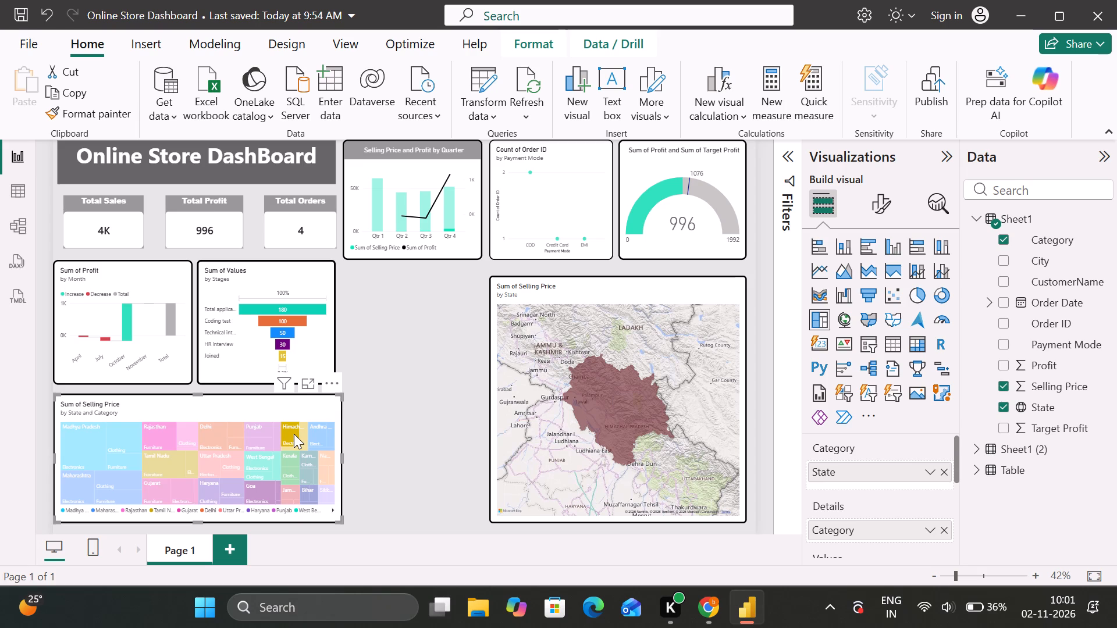
pyautogui.click(461, 207)
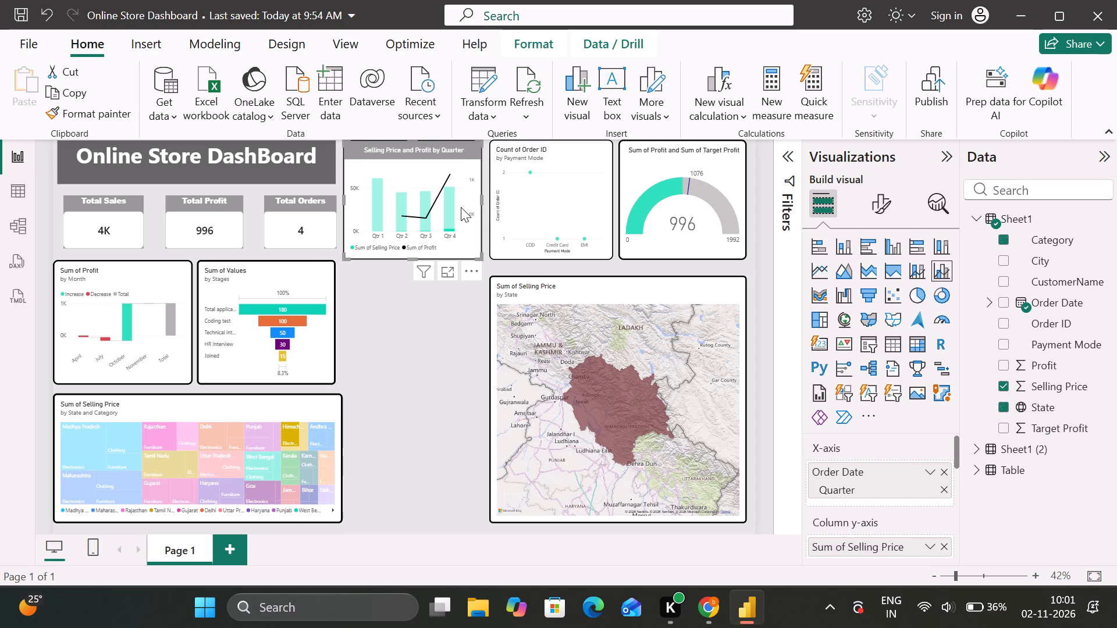
pyautogui.click(461, 207)
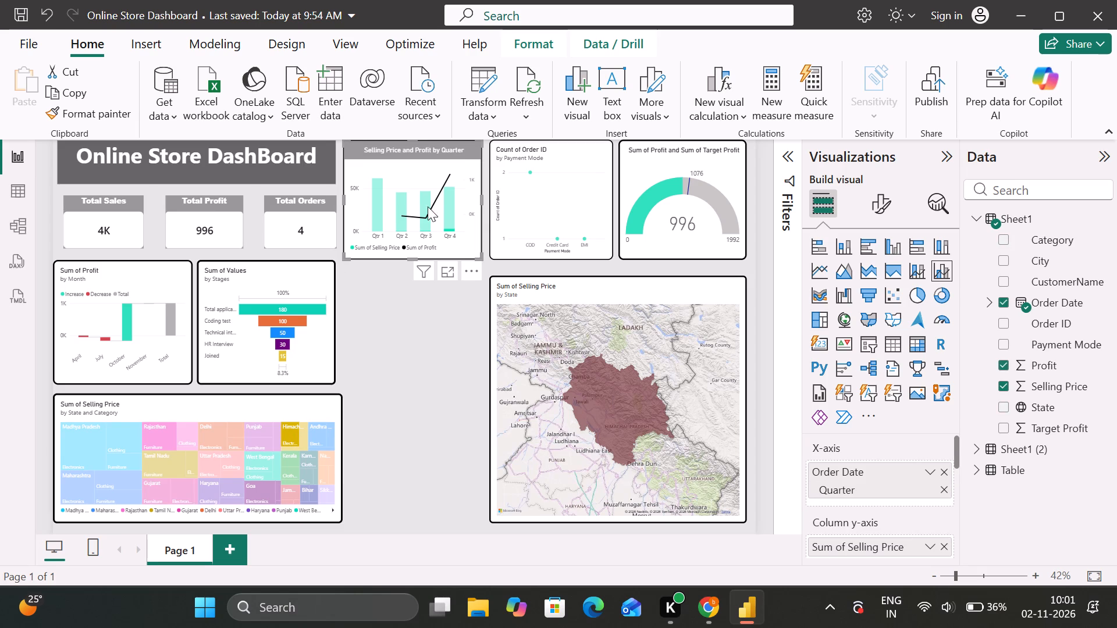
pyautogui.click(449, 206)
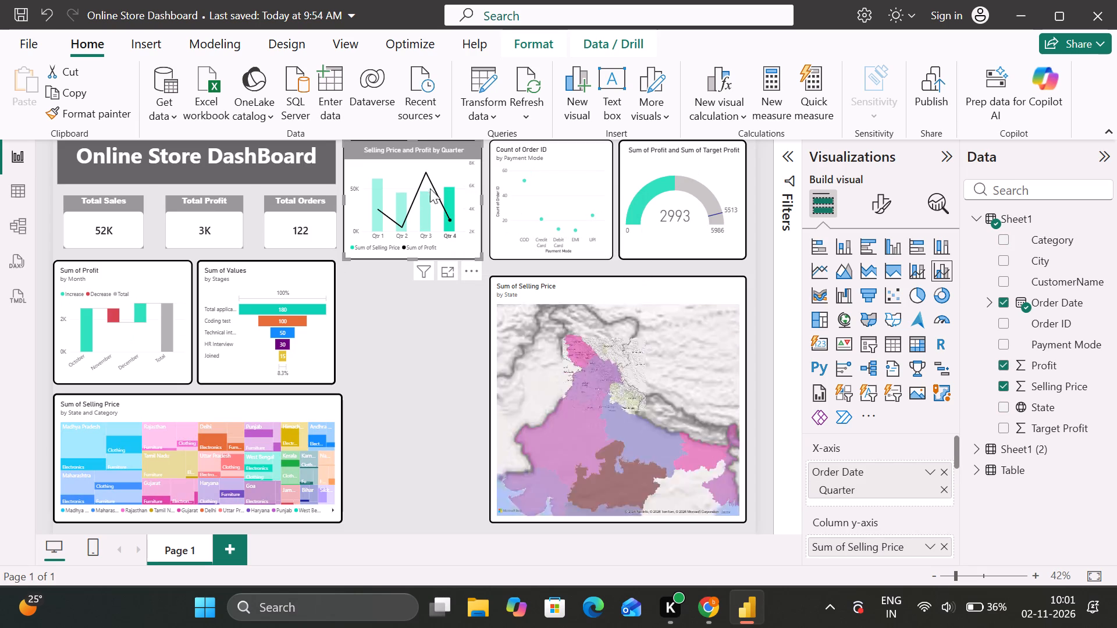
pyautogui.click(444, 177)
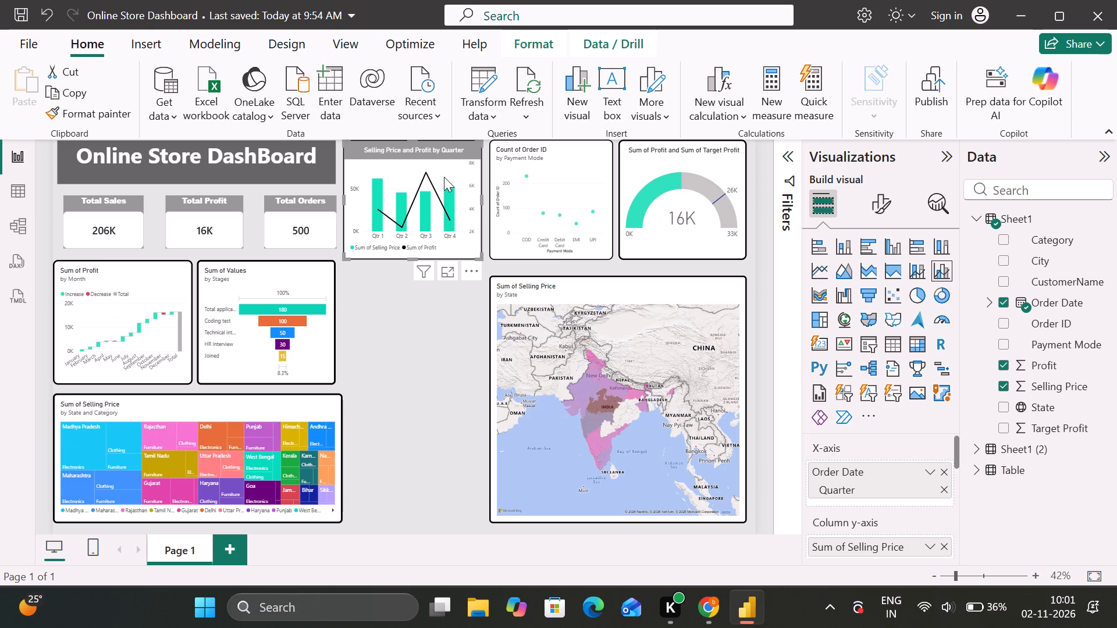
# Narrow the treemap of selling price by state and category so its right edge lines up with the funnel chart above it.
pyautogui.click(330, 405)
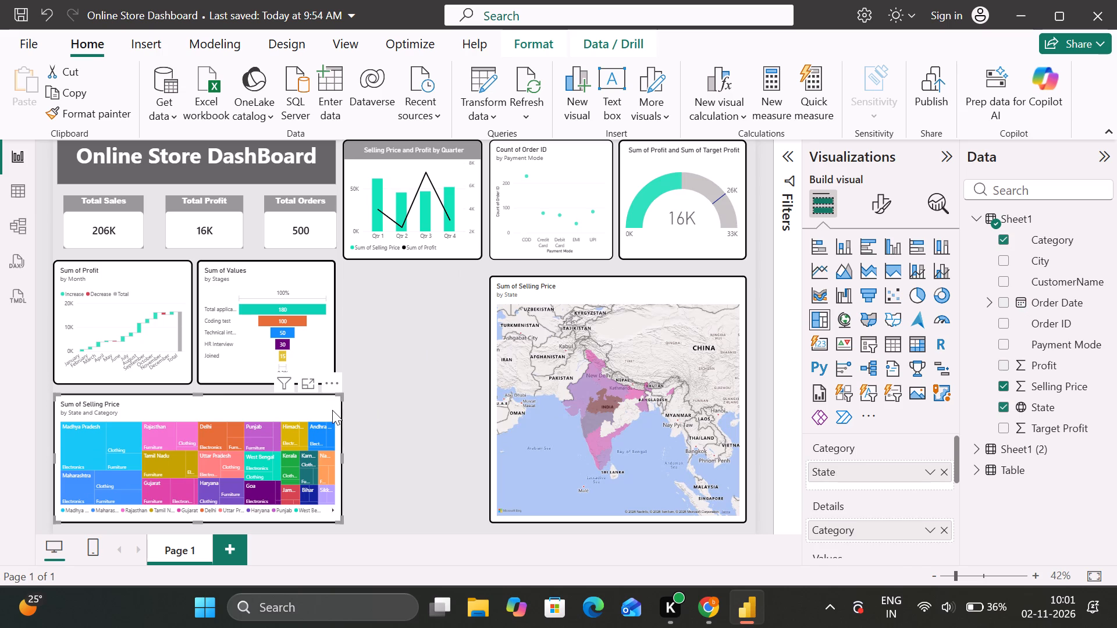
pyautogui.click(341, 457)
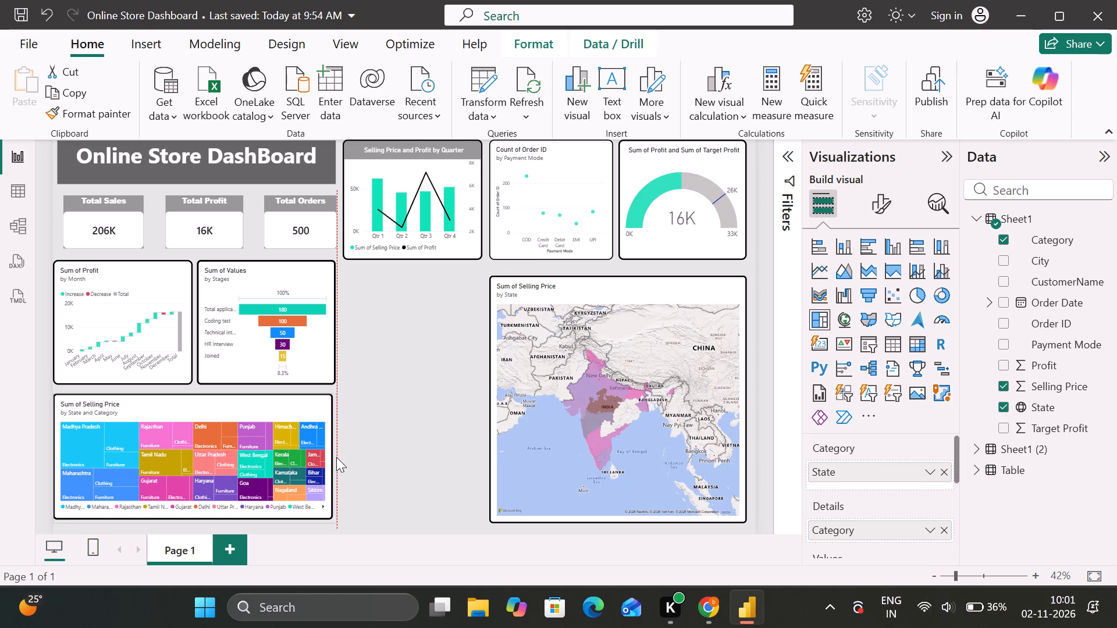
pyautogui.click(414, 426)
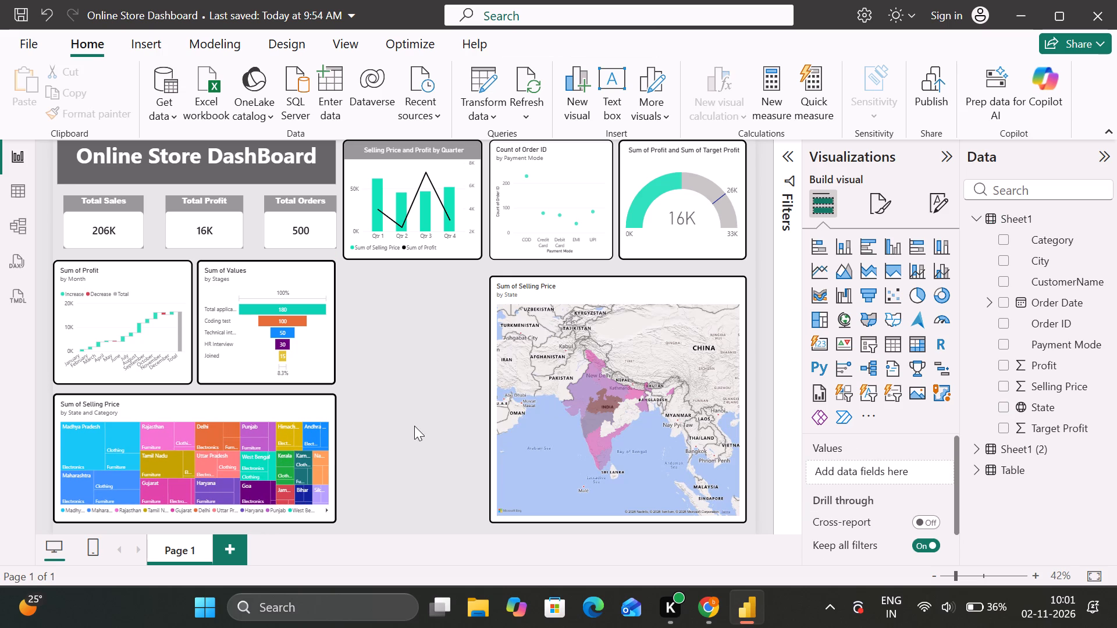
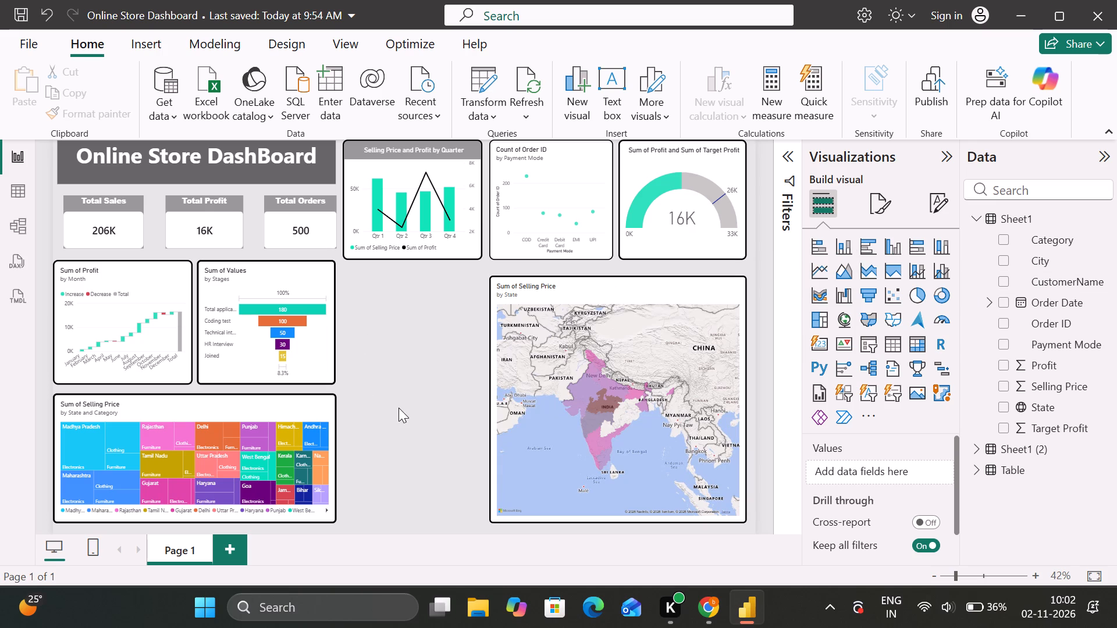
# Turn on data labels for the treemap of selling price by state and category.
pyautogui.click(876, 211)
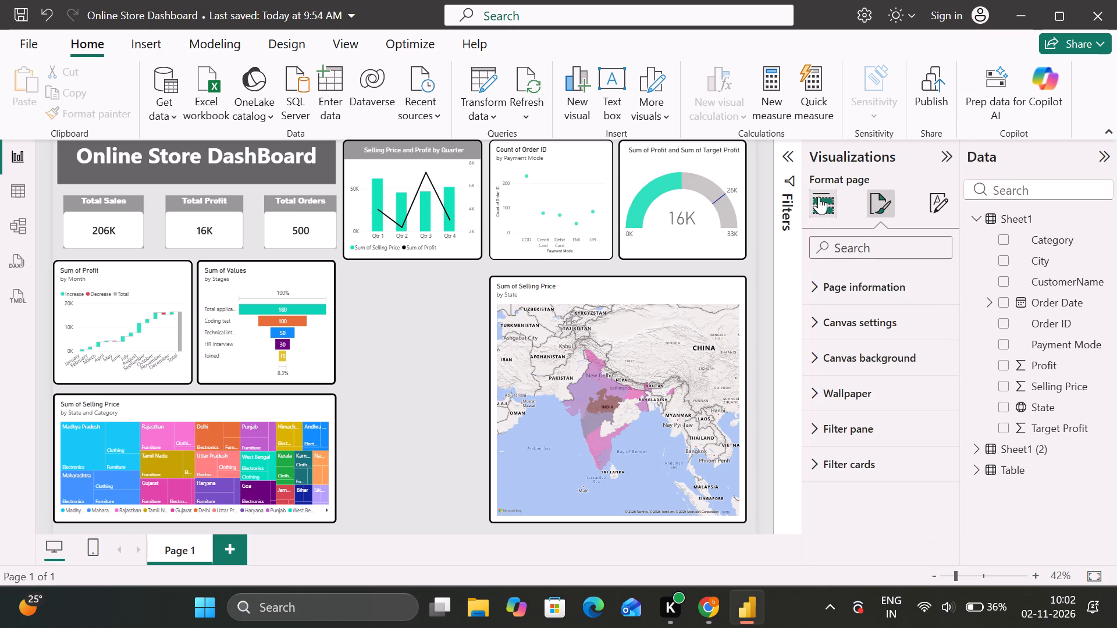
pyautogui.click(281, 397)
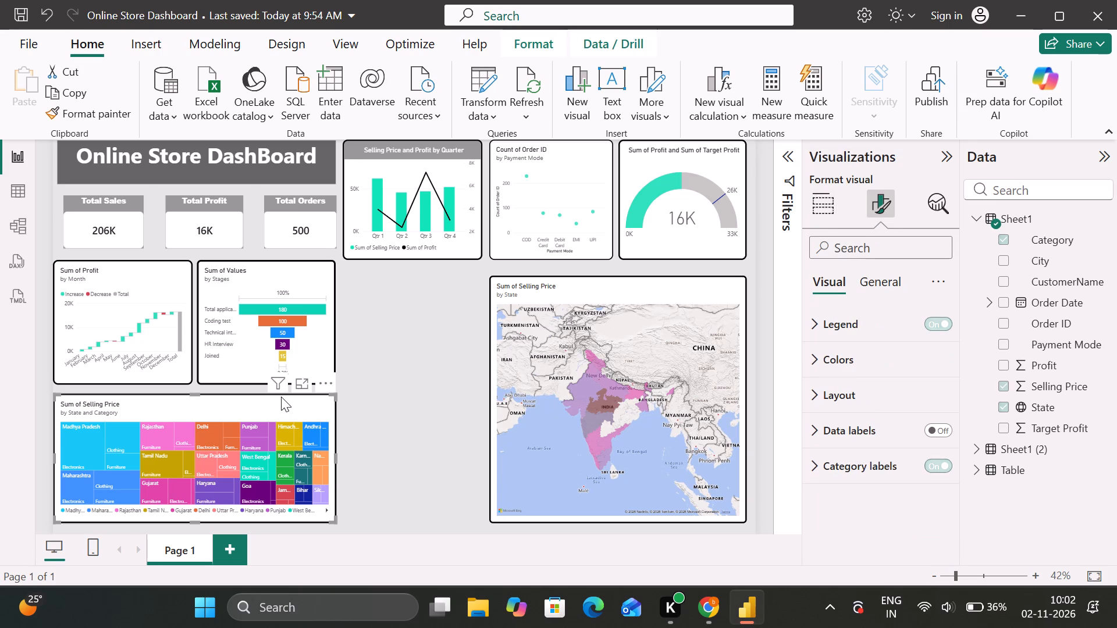
pyautogui.click(933, 427)
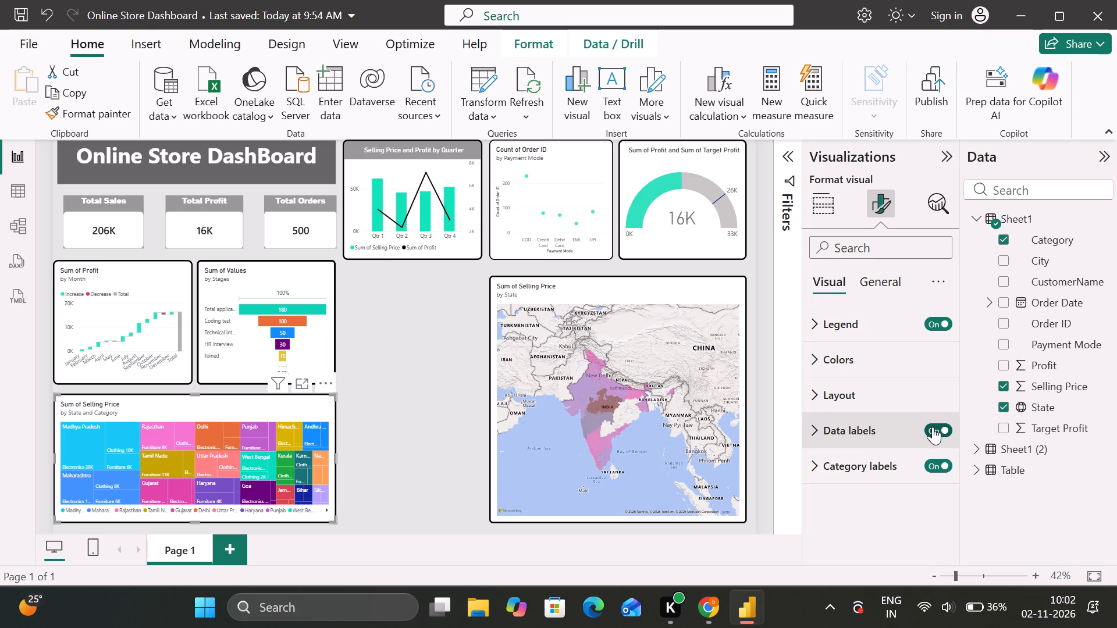
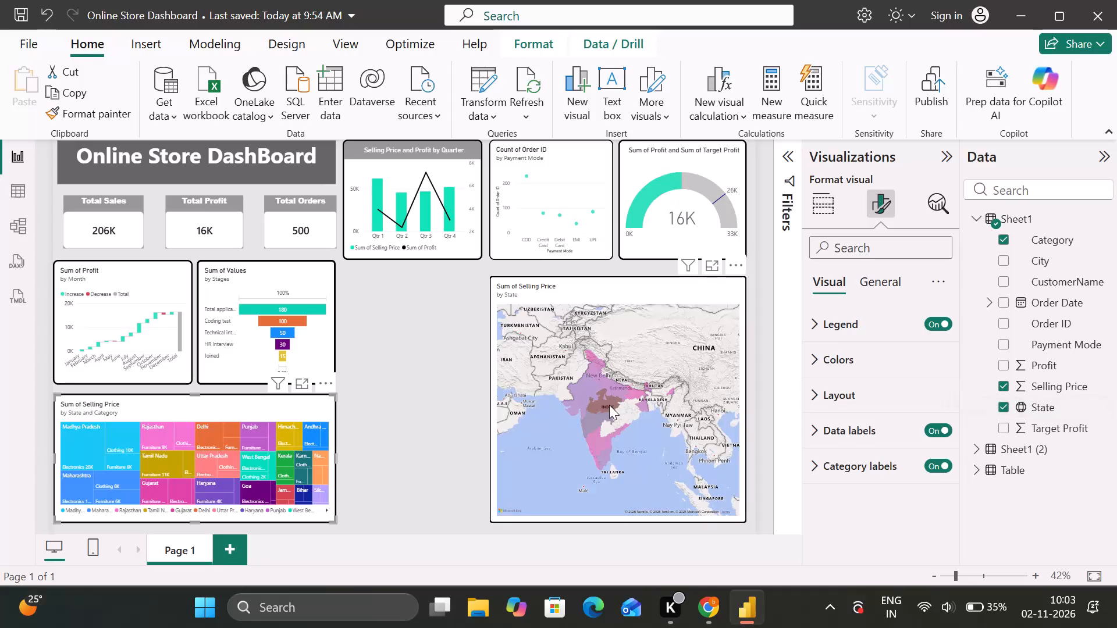
# Deselect the treemap and save the Online Store Dashboard report.
pyautogui.click(420, 408)
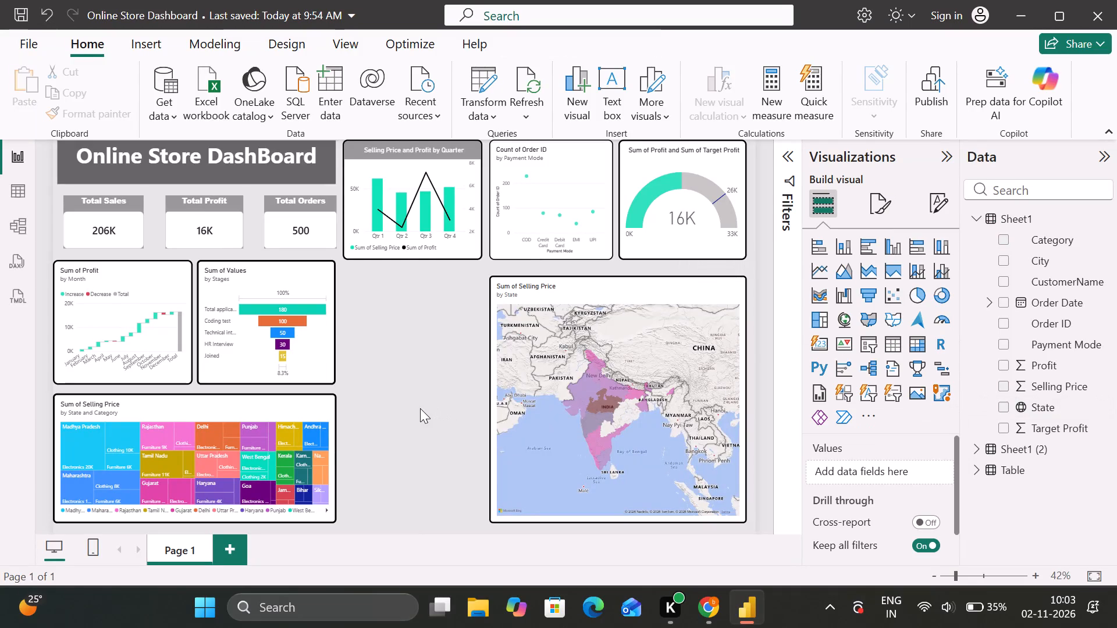
pyautogui.hotkey('ctrl', 's')
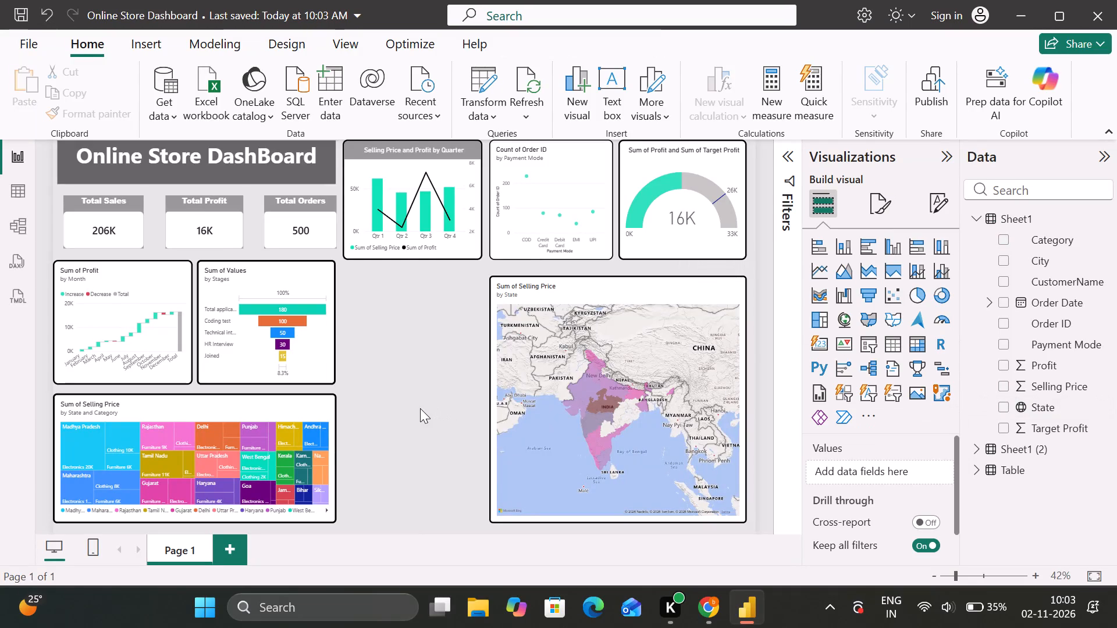